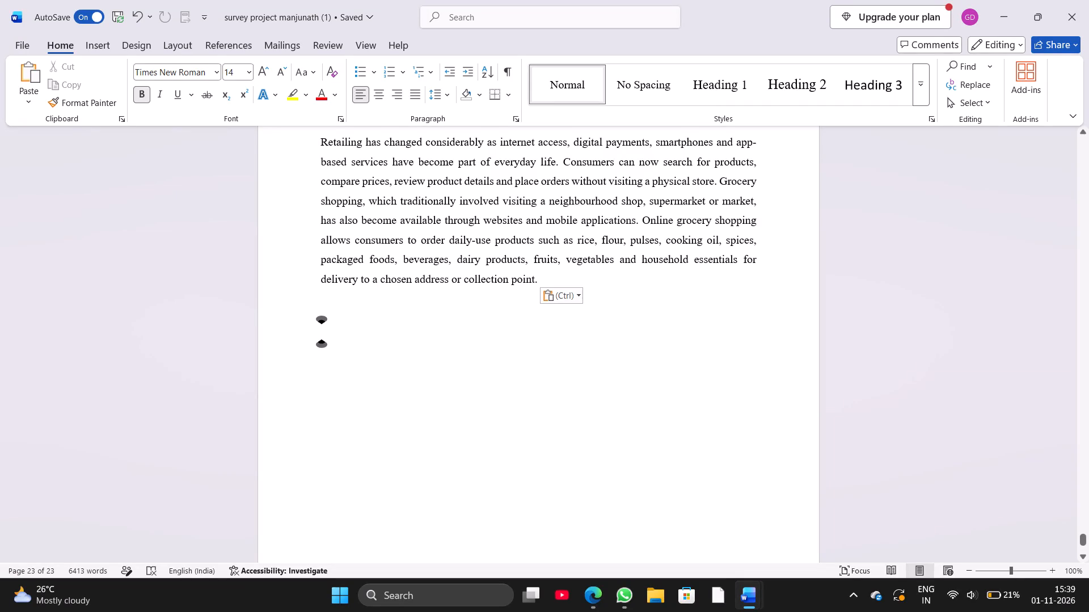
Open the Windows quick settings for network, sound and battery.
click(998, 589)
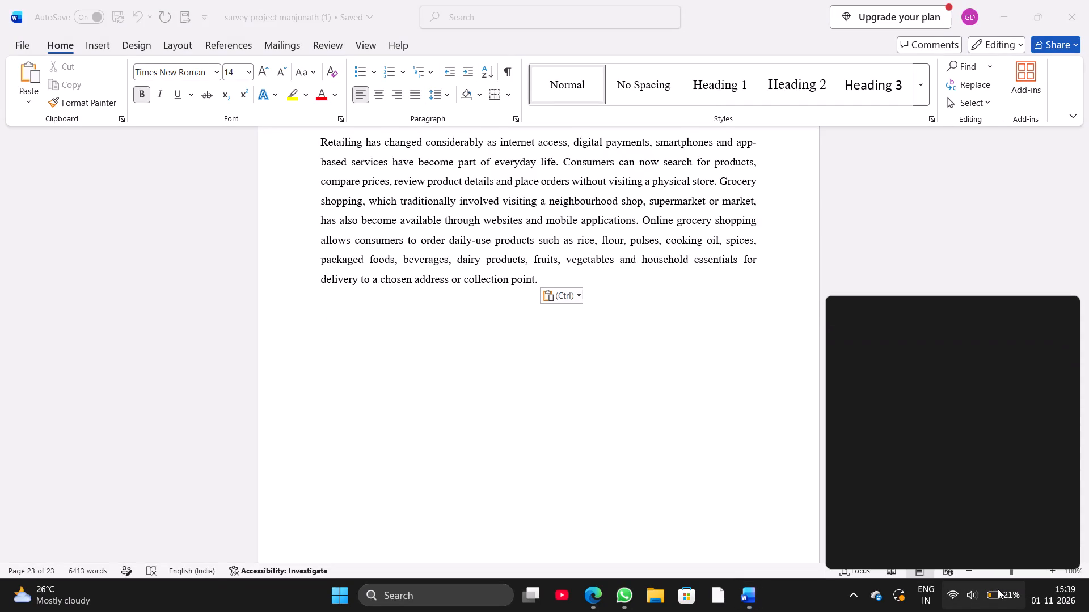
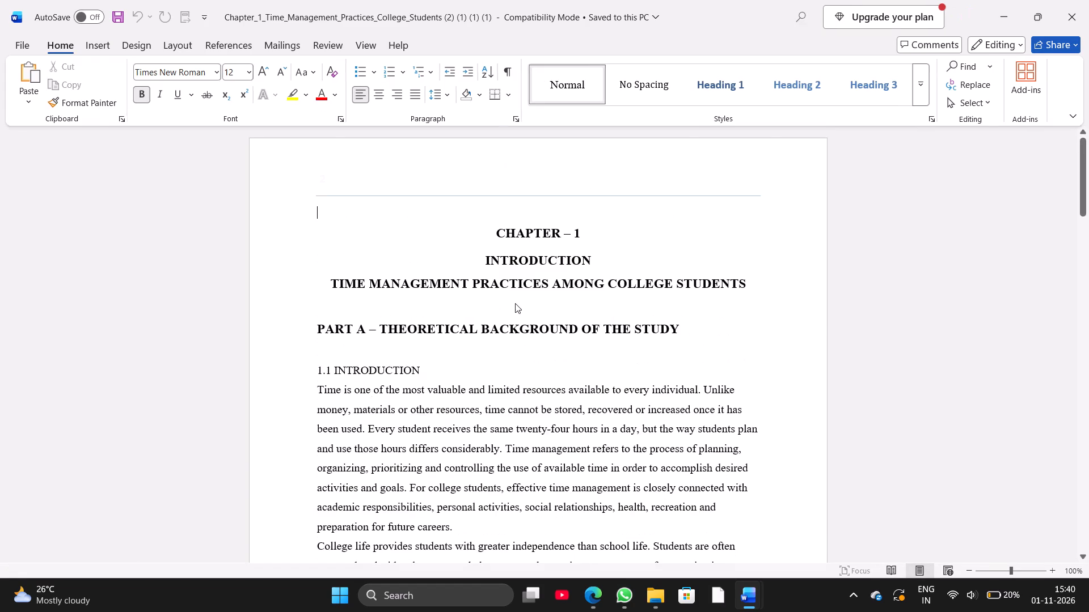
Review the layout of the report's pages from Chapter 1 through the research design and respondents profile to Chapter 4.
scroll(515, 303, down, 3)
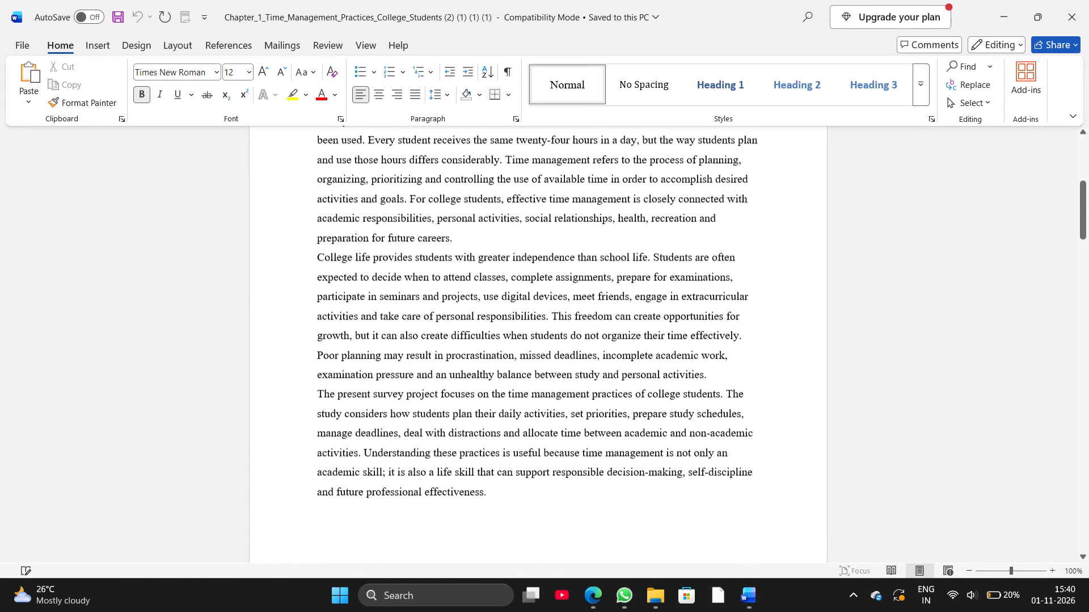
scroll(515, 303, down, 10)
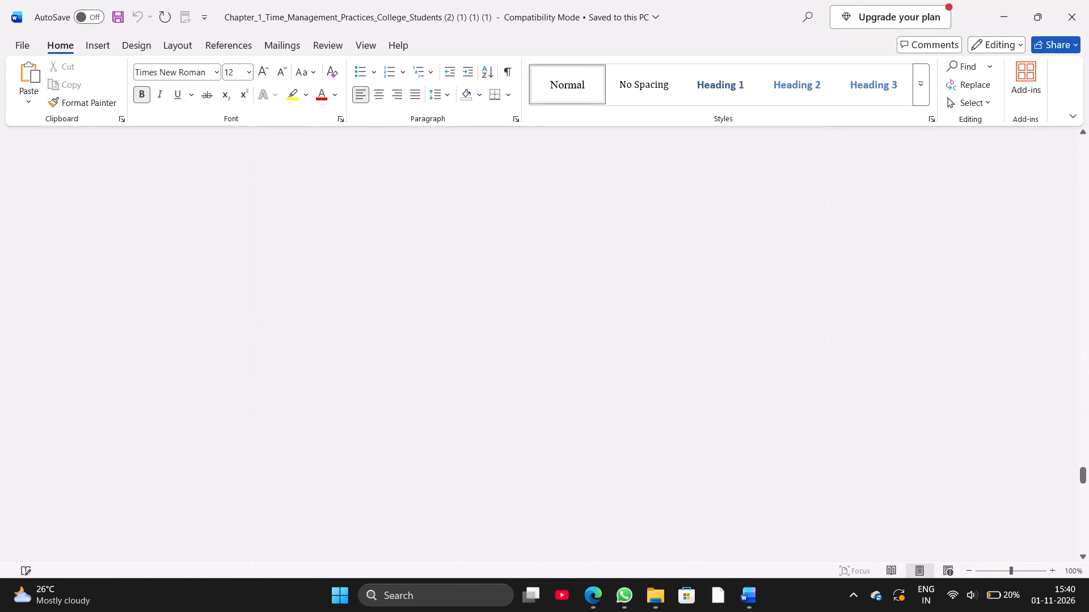
scroll(515, 303, down, 11)
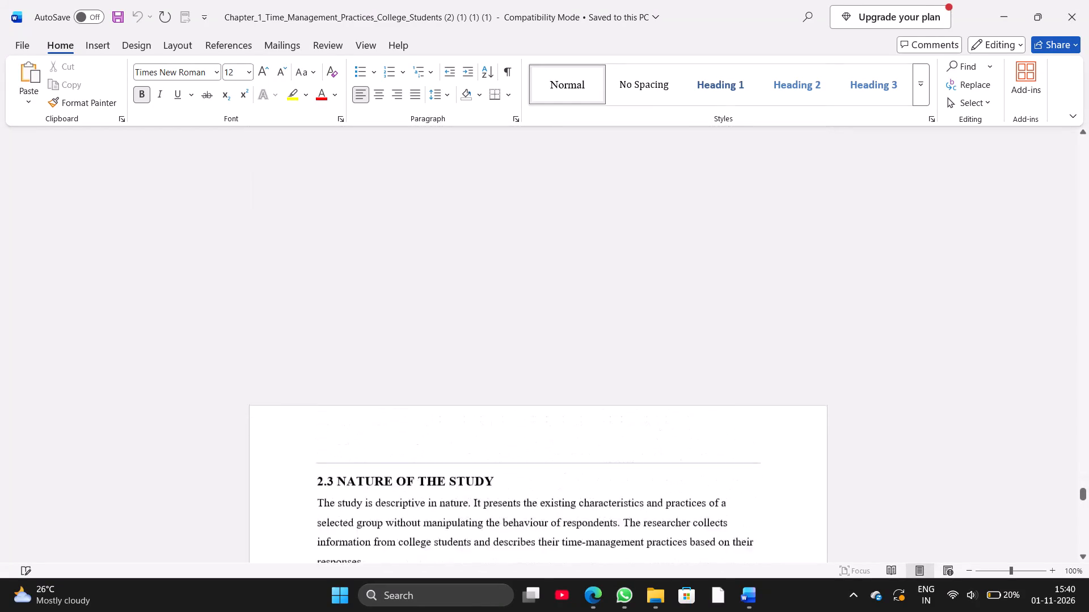
scroll(515, 303, down, 6)
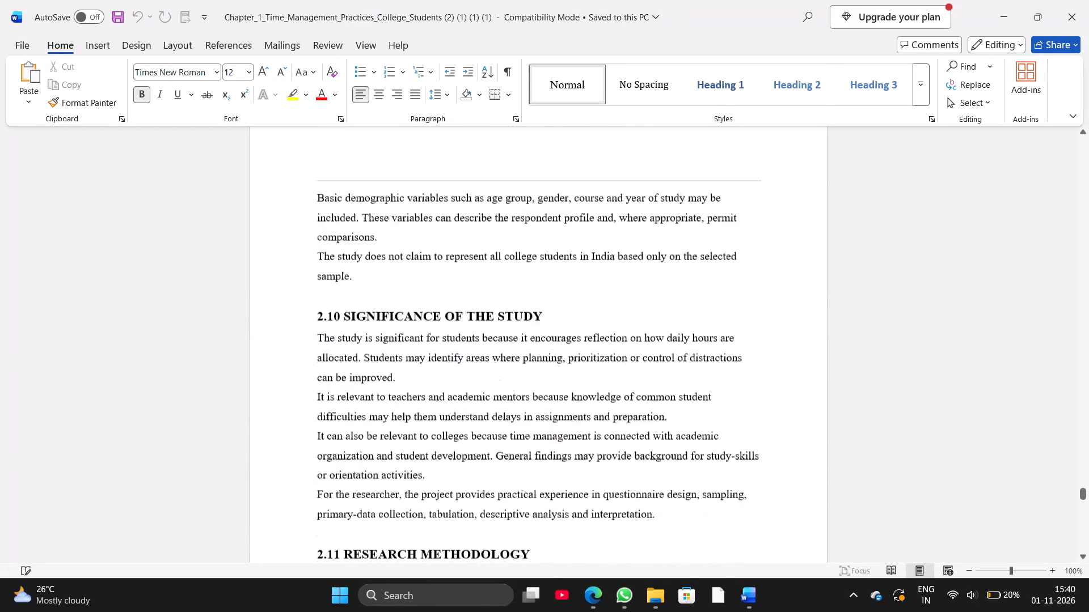
scroll(515, 303, down, 7)
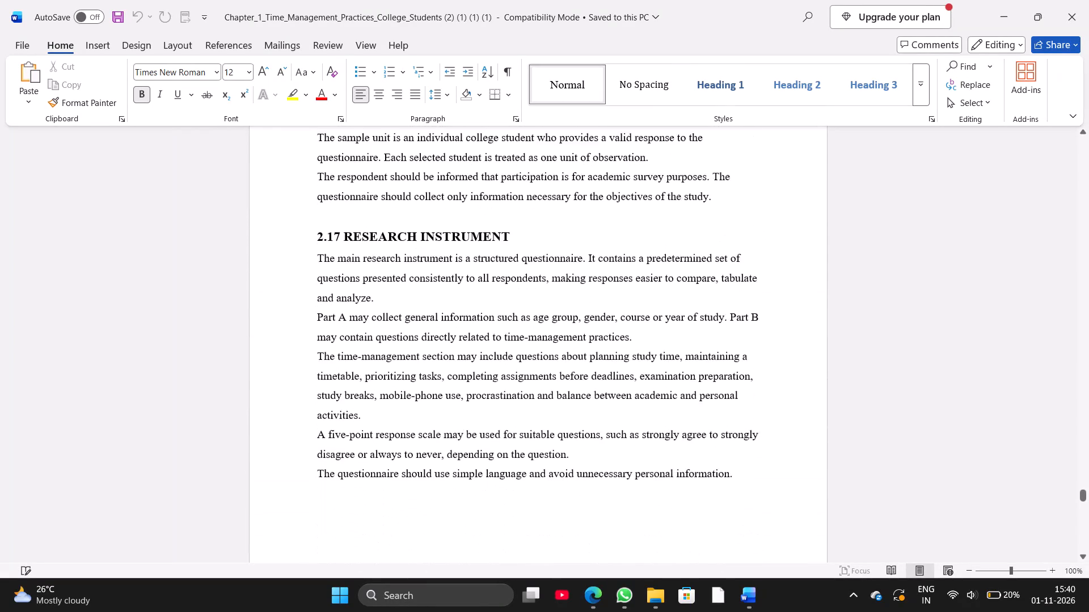
scroll(515, 303, down, 6)
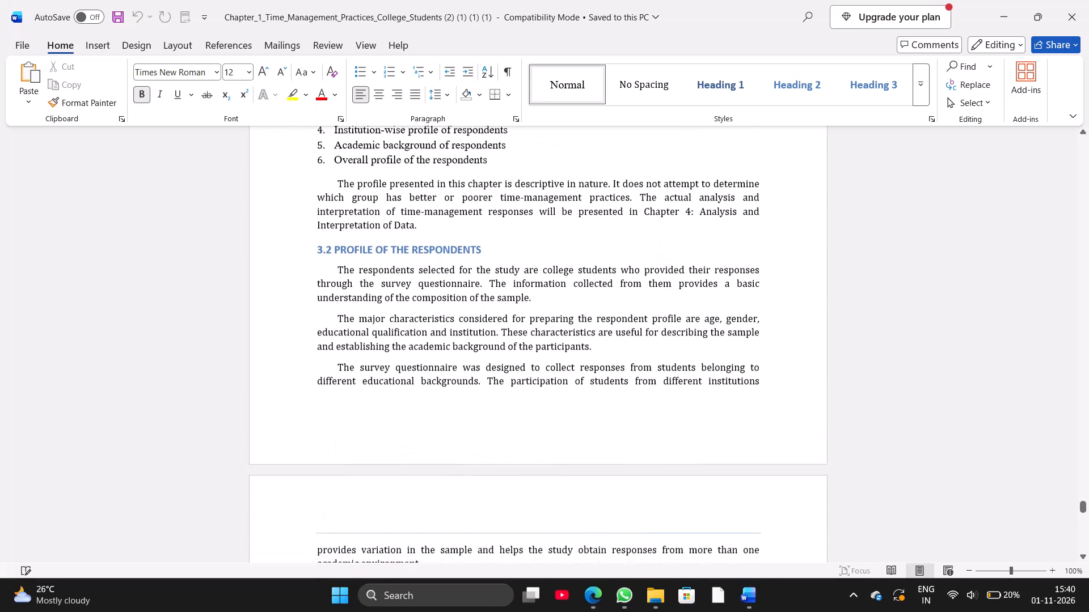
scroll(515, 303, up, 5)
scroll(515, 303, down, 2)
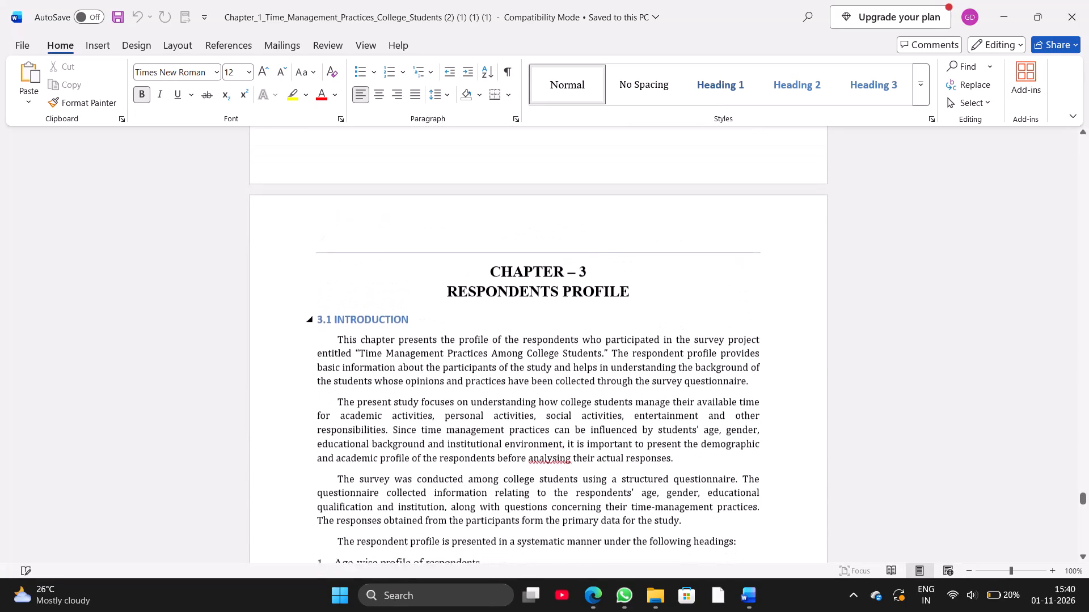
scroll(515, 303, down, 5)
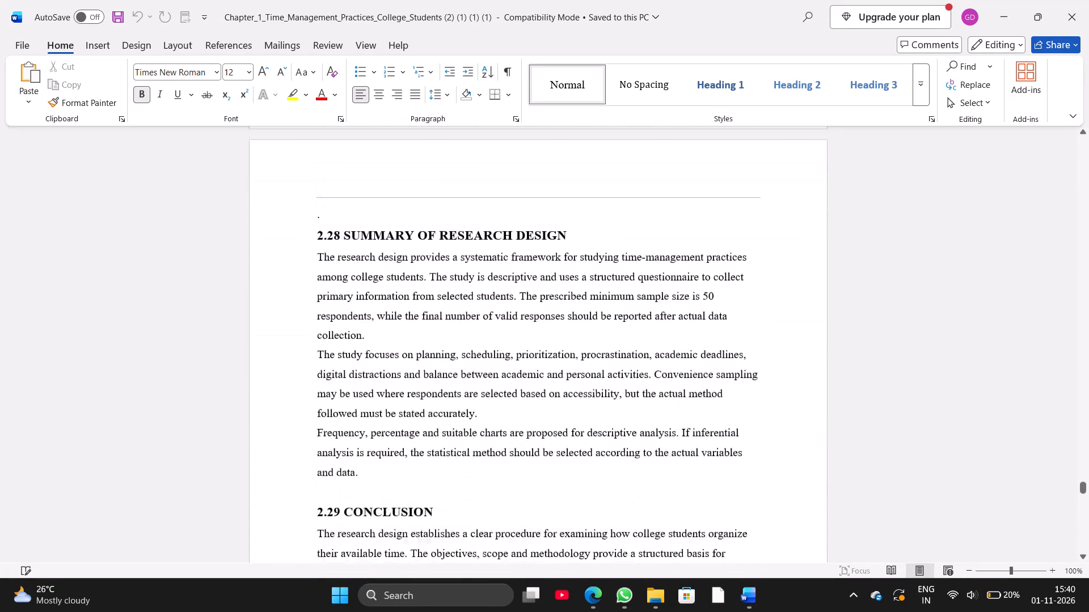
scroll(515, 303, down, 5)
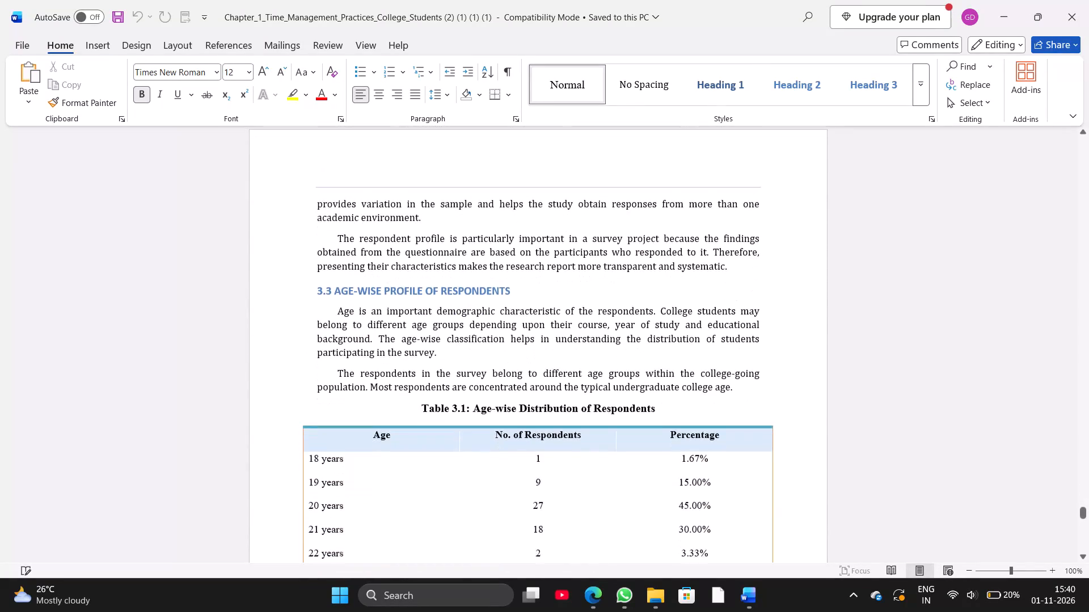
scroll(515, 303, down, 8)
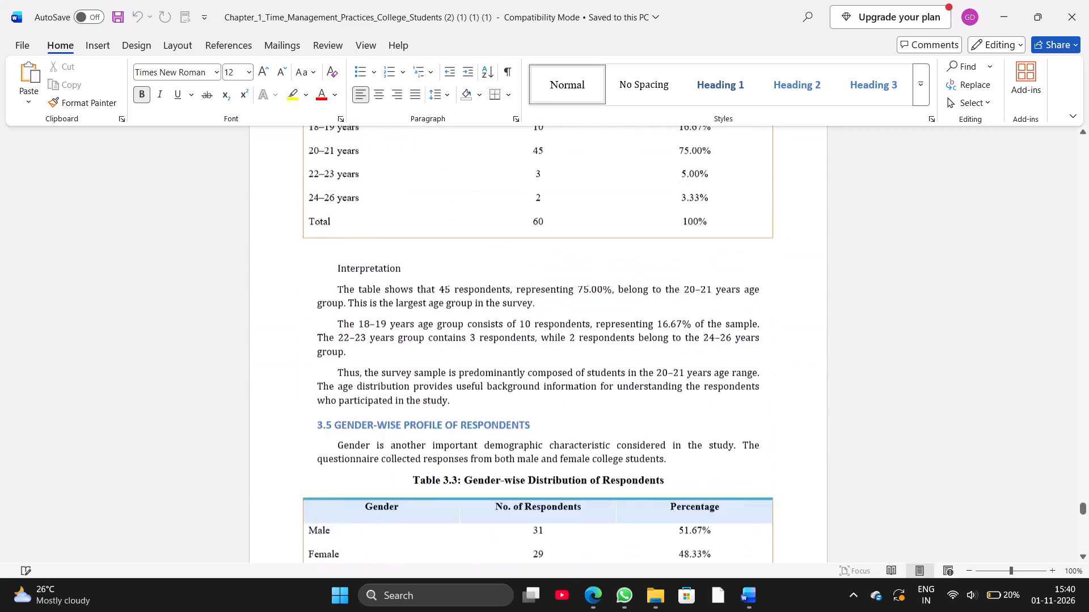
scroll(515, 303, down, 8)
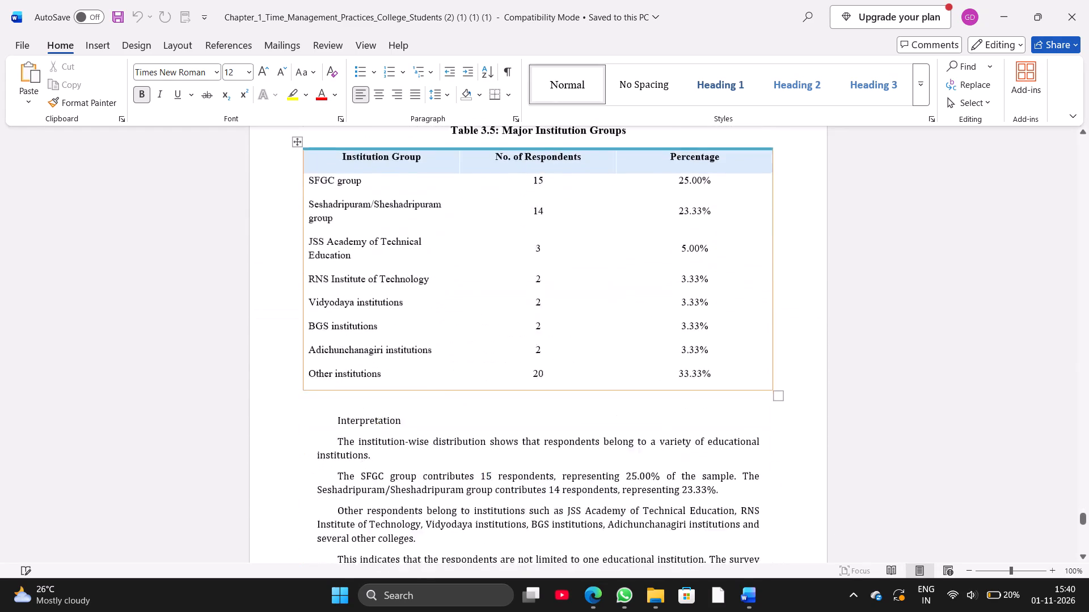
scroll(515, 303, down, 4)
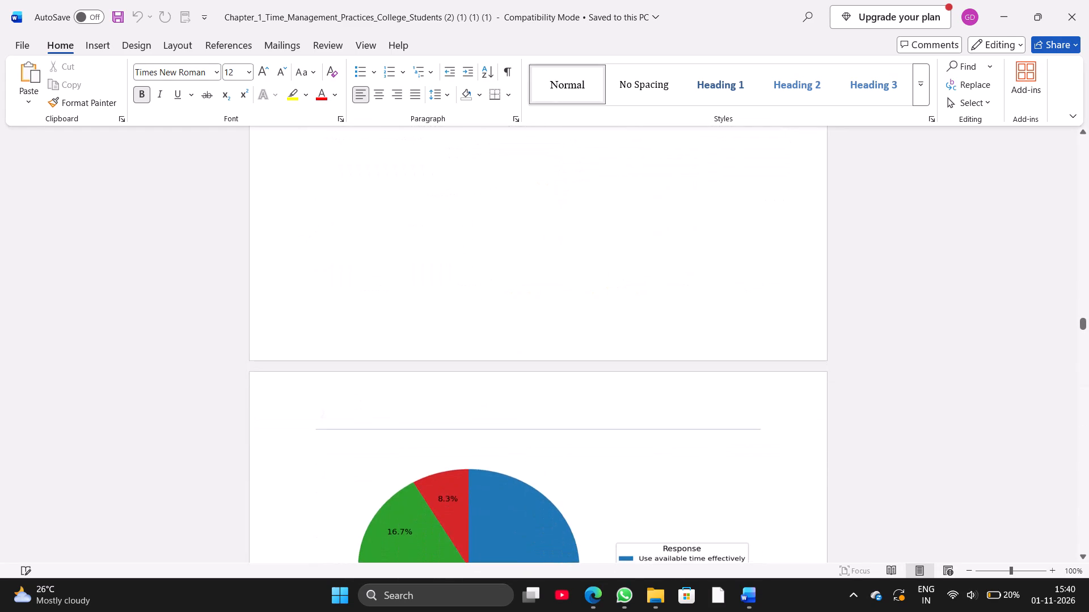
Remove the blank lines above the "CHAPTER – 4" heading and keep the heading centred.
scroll(515, 303, up, 8)
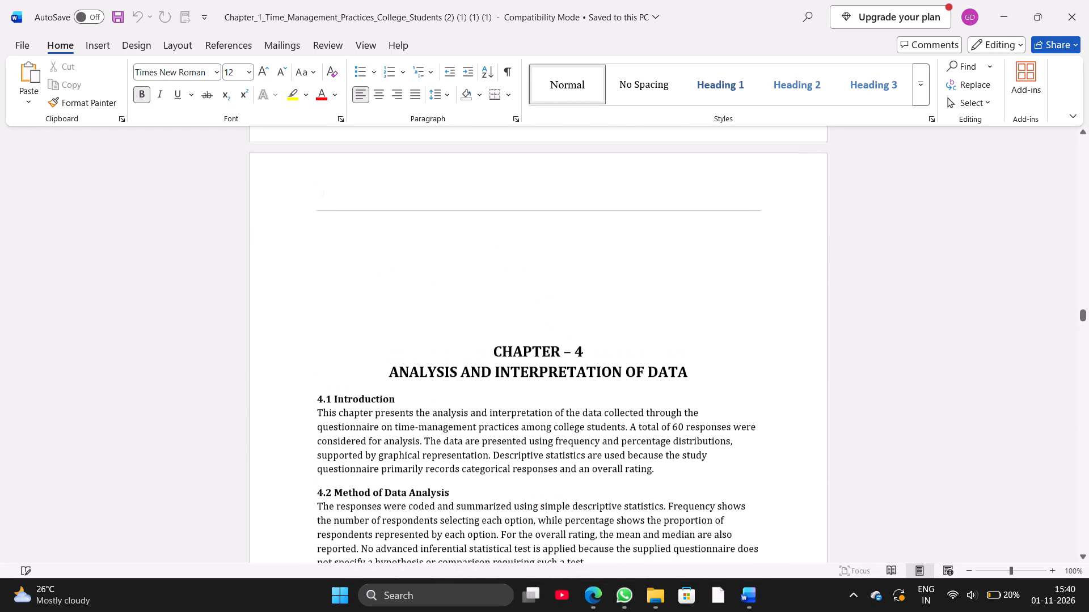
scroll(515, 303, up, 1)
click(488, 337)
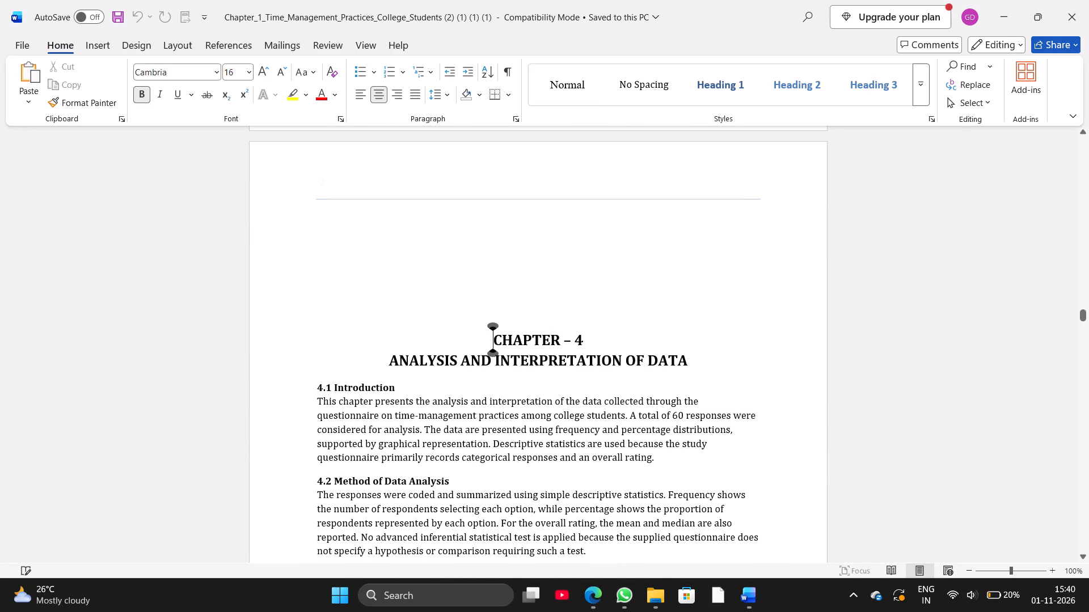
key(BackSpace)
key(BackSpace)
key(BackSpace)
key(BackSpace)
key(BackSpace)
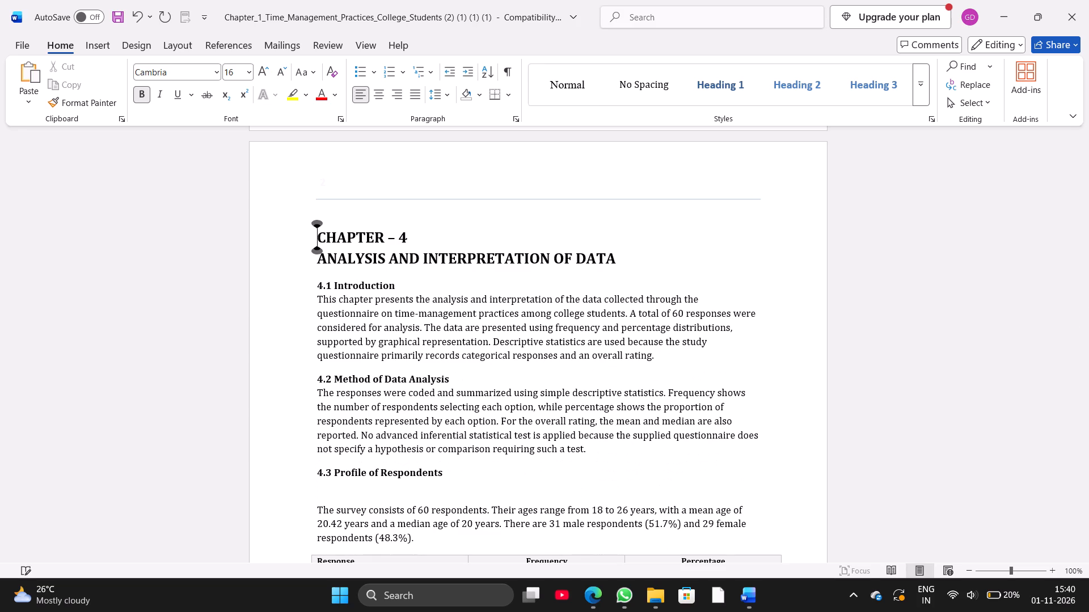
click(383, 99)
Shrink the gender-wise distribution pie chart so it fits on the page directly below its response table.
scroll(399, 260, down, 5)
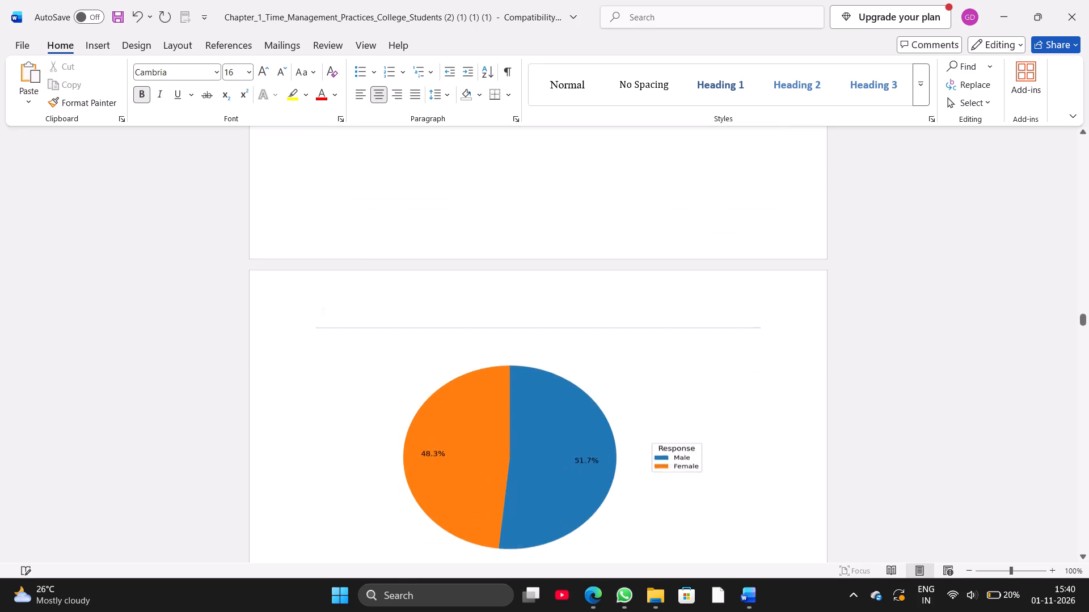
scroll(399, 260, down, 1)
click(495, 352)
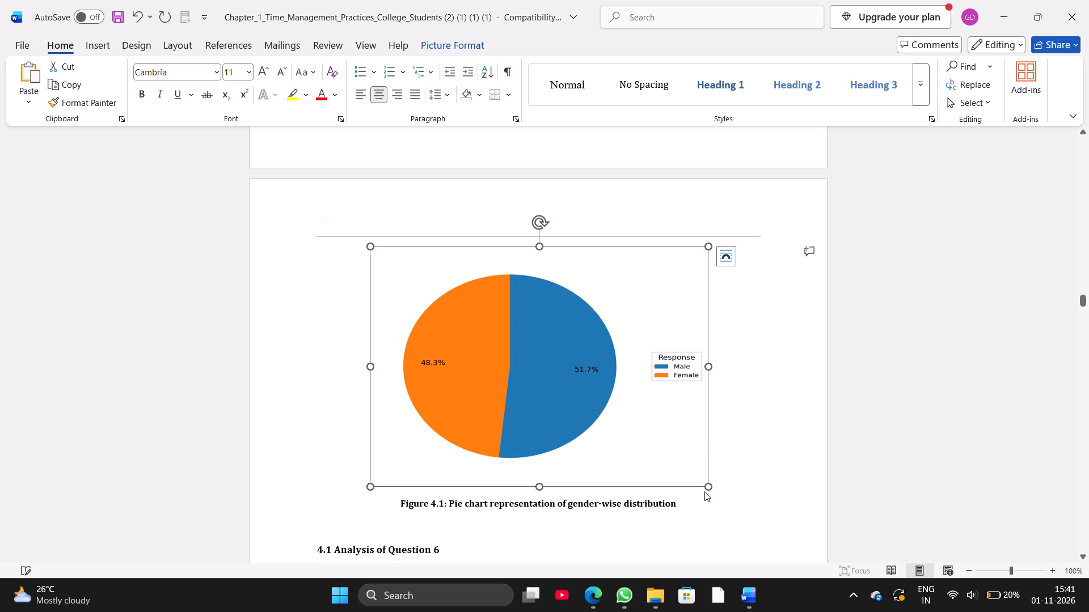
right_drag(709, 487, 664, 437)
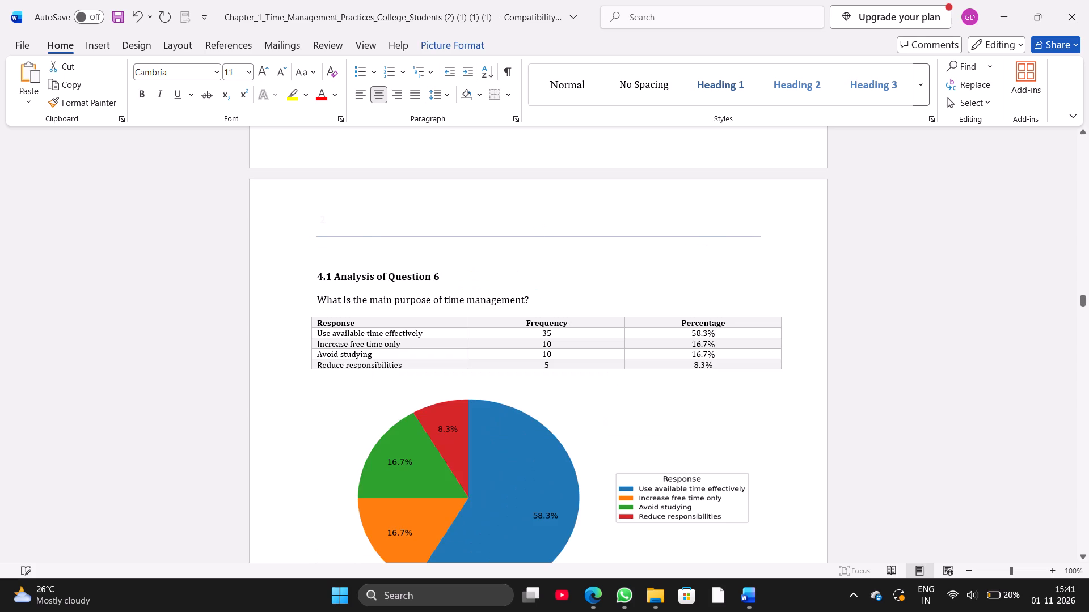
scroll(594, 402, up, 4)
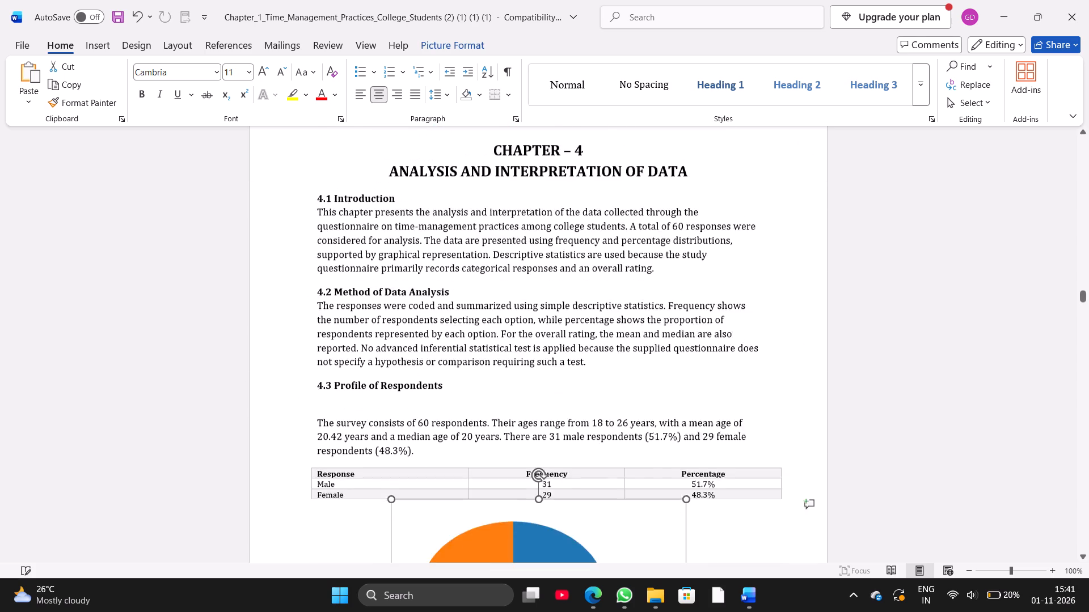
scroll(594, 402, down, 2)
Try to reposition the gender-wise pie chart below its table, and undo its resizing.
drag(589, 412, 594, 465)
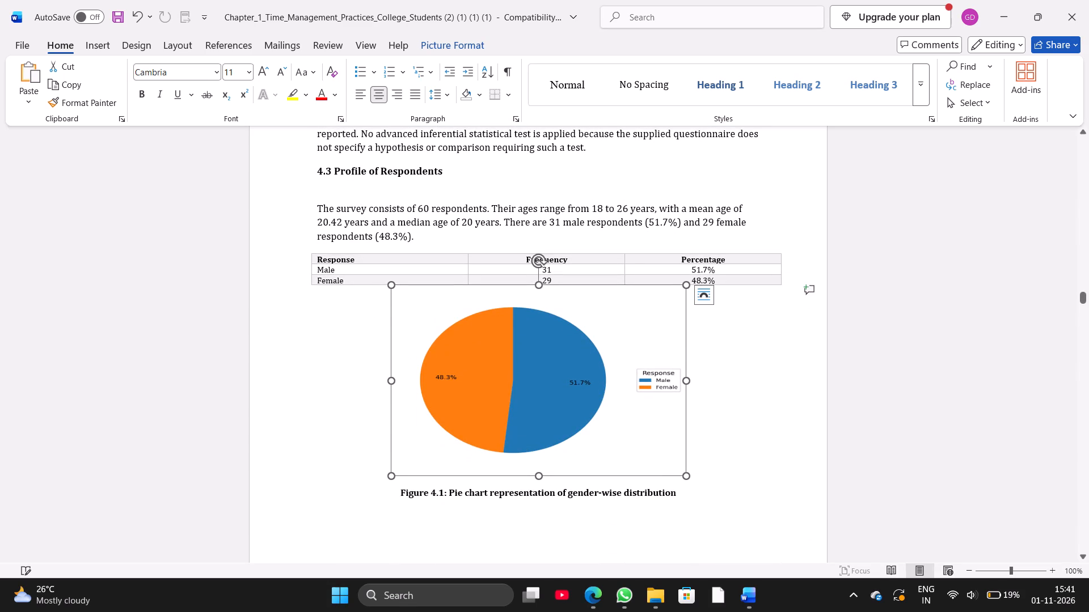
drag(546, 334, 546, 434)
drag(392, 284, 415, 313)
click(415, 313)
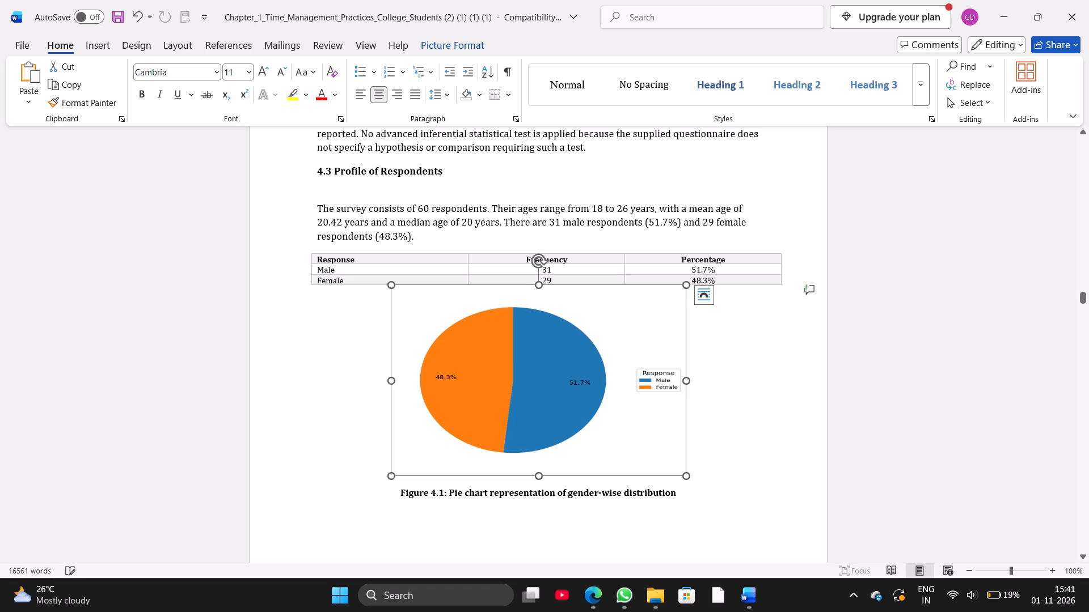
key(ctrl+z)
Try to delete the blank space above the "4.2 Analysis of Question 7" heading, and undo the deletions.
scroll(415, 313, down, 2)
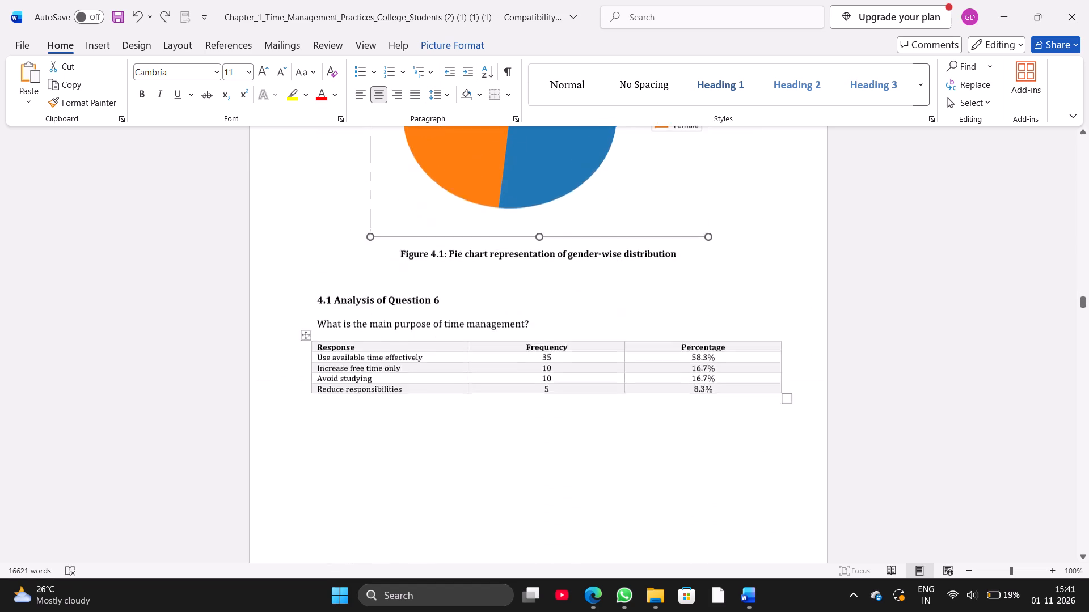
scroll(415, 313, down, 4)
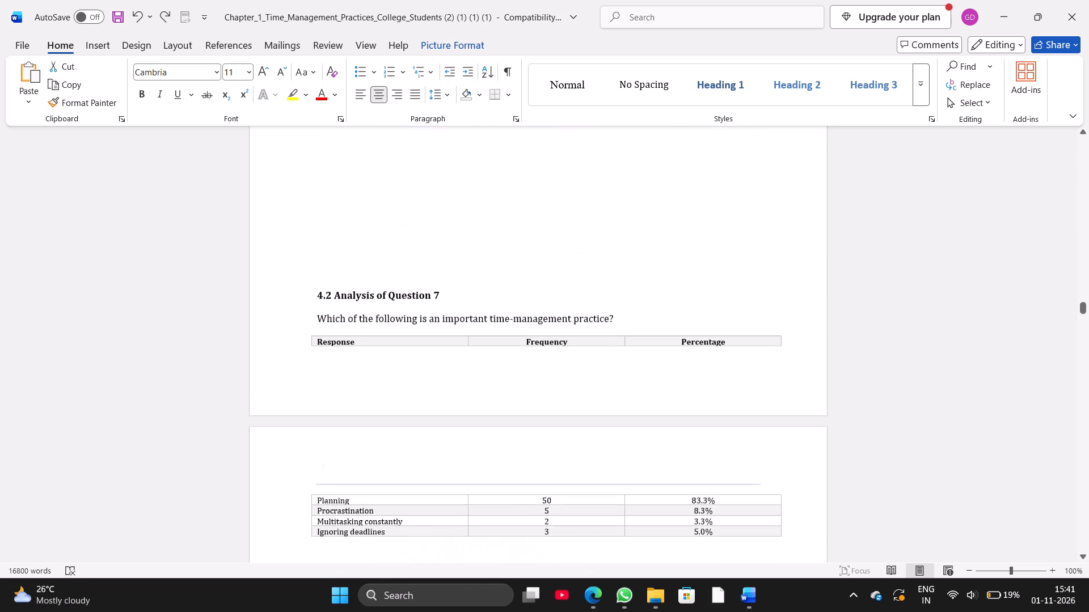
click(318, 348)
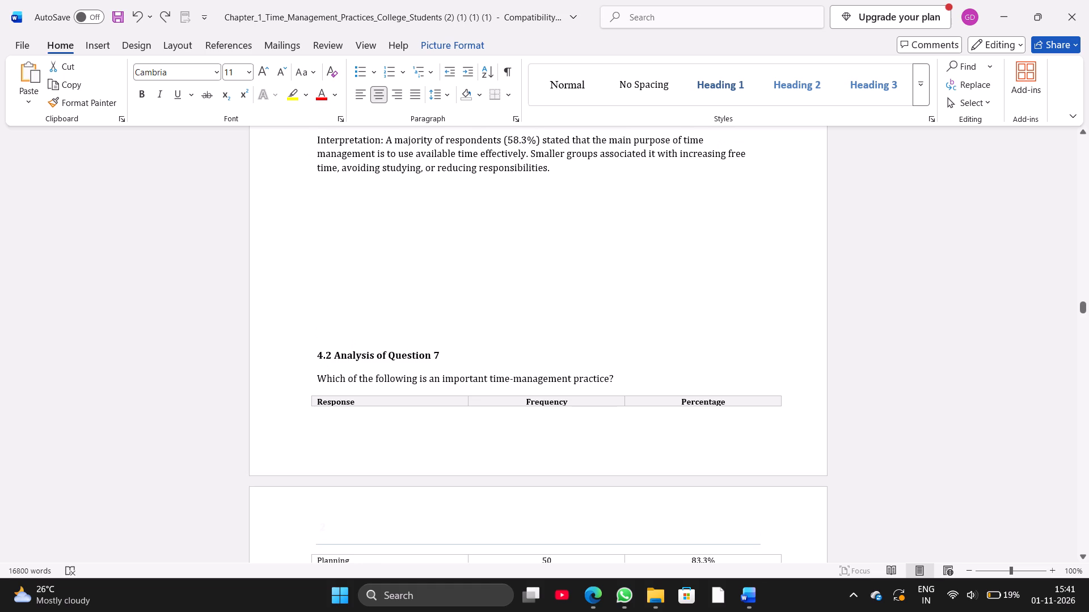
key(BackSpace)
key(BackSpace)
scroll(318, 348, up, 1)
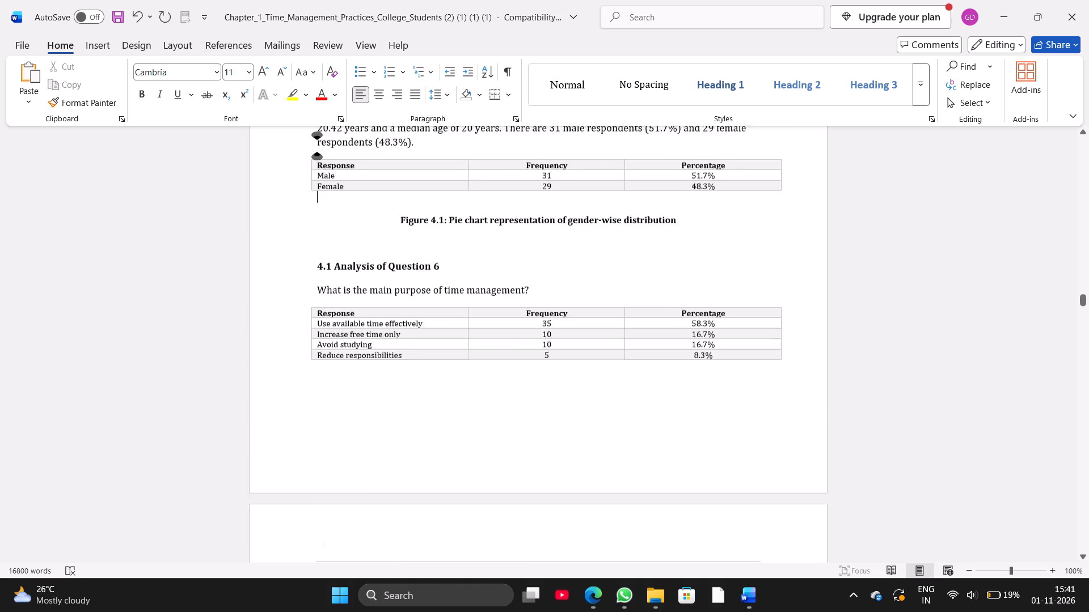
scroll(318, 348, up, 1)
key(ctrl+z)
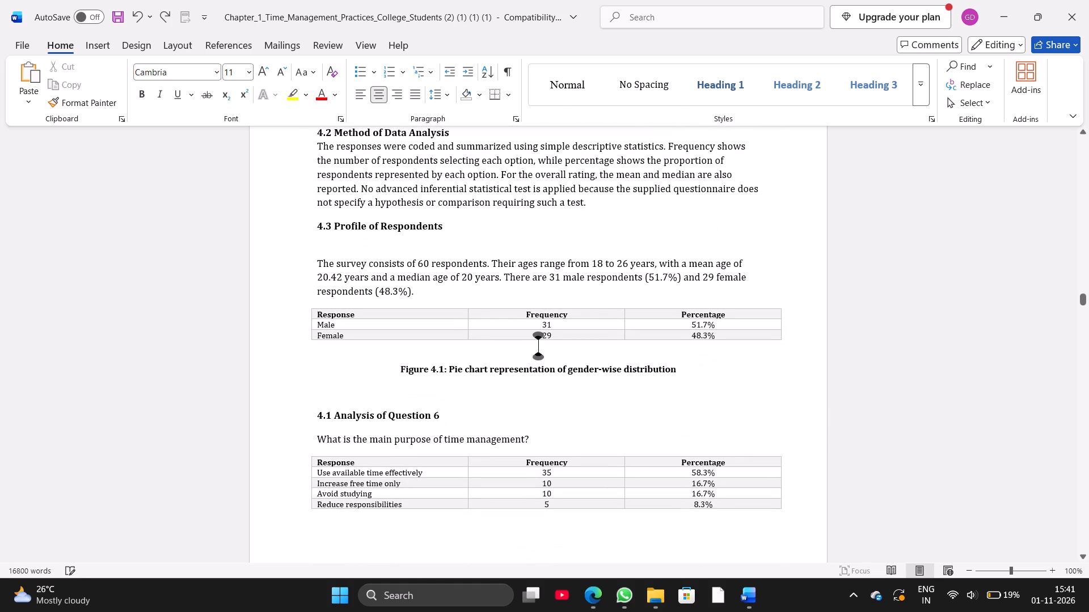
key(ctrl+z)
Review the layout of the remaining pages, including the question analyses, references, bibliography and survey questionnaire.
scroll(318, 348, down, 9)
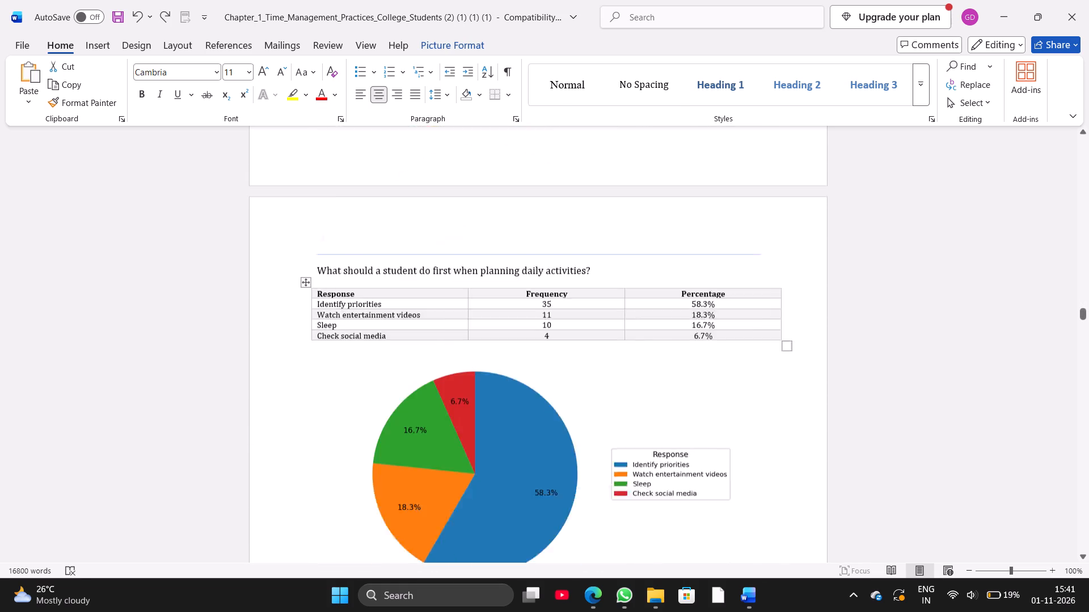
scroll(318, 348, down, 20)
scroll(318, 348, down, 20)
scroll(318, 348, down, 20)
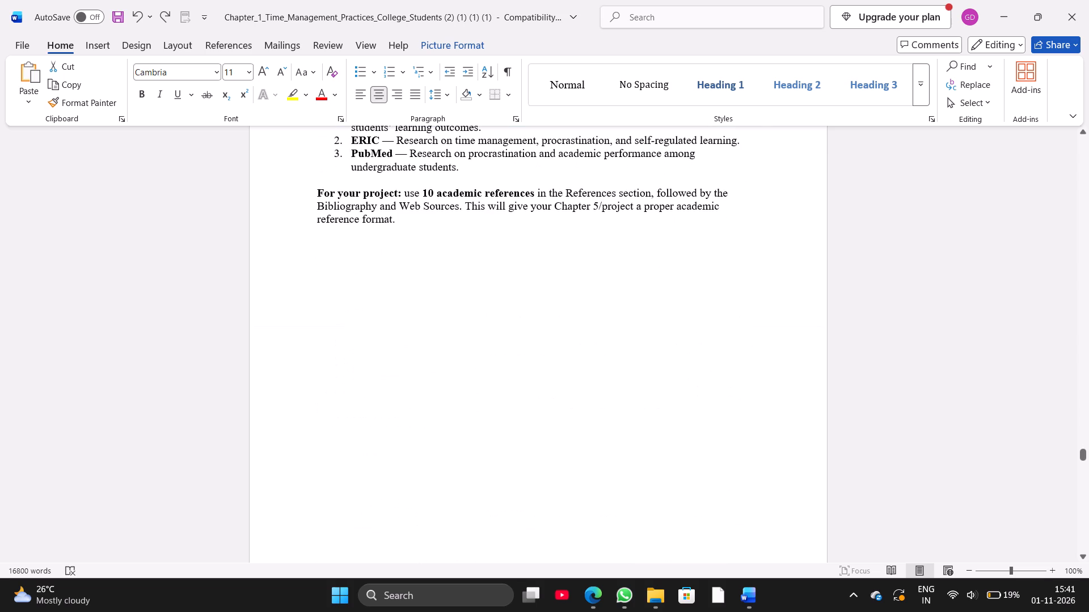
scroll(318, 348, up, 4)
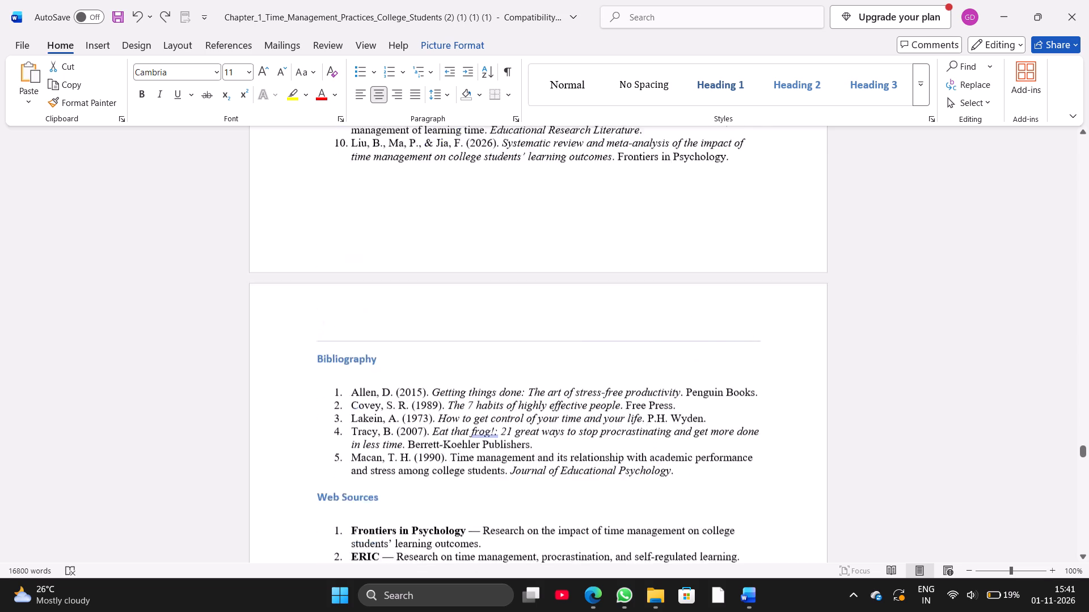
scroll(318, 348, down, 4)
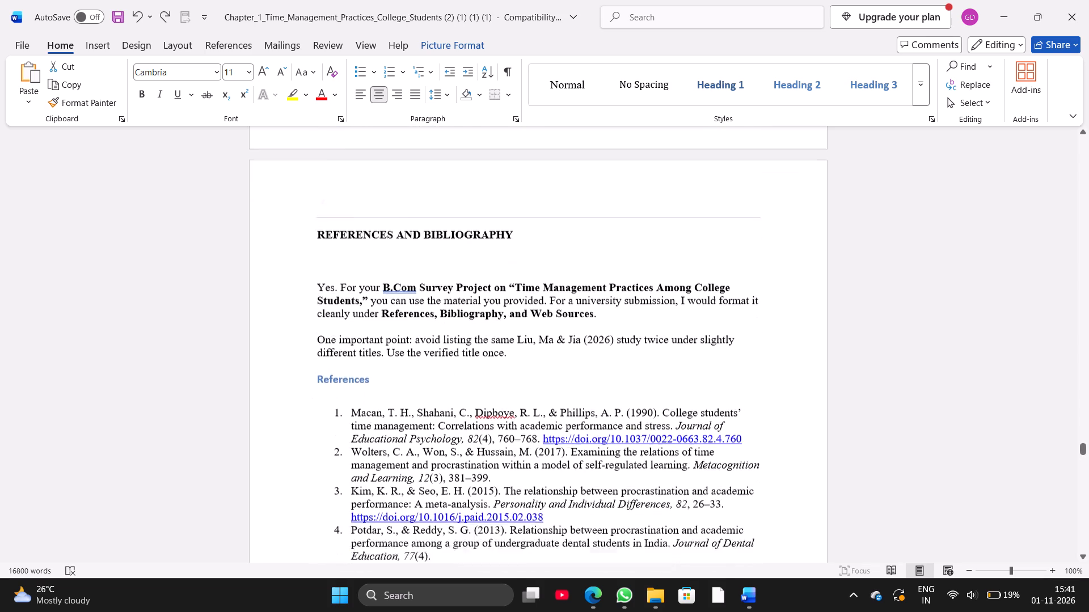
scroll(318, 348, down, 15)
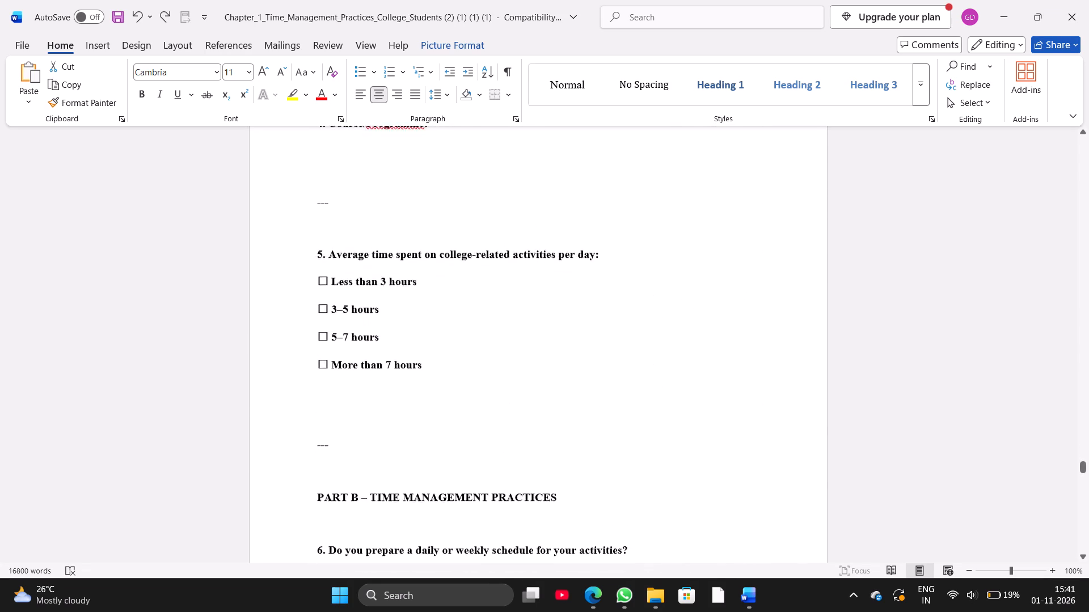
scroll(318, 348, down, 11)
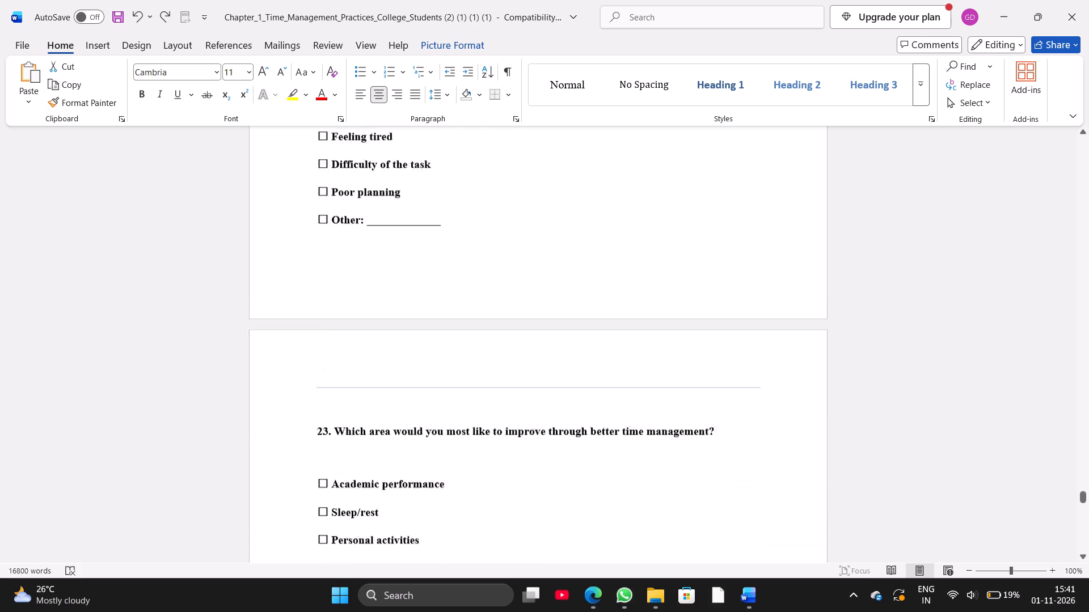
scroll(318, 348, down, 9)
scroll(318, 348, up, 1)
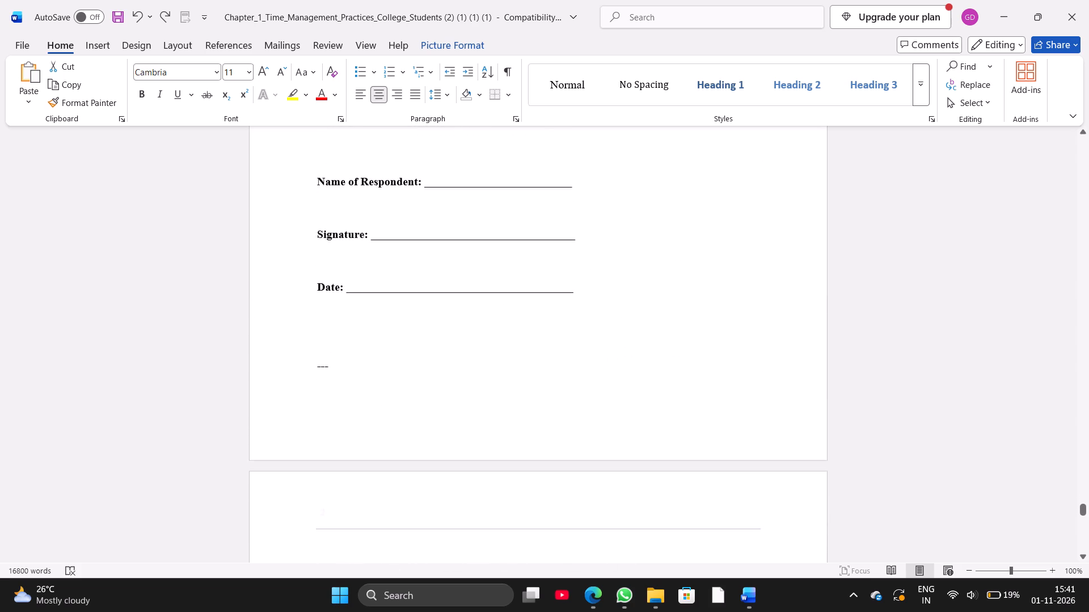
Review the layout of the annexures, from the respondent consent form through the guidance record and log sheet to the document's end.
scroll(318, 348, up, 3)
scroll(318, 348, down, 2)
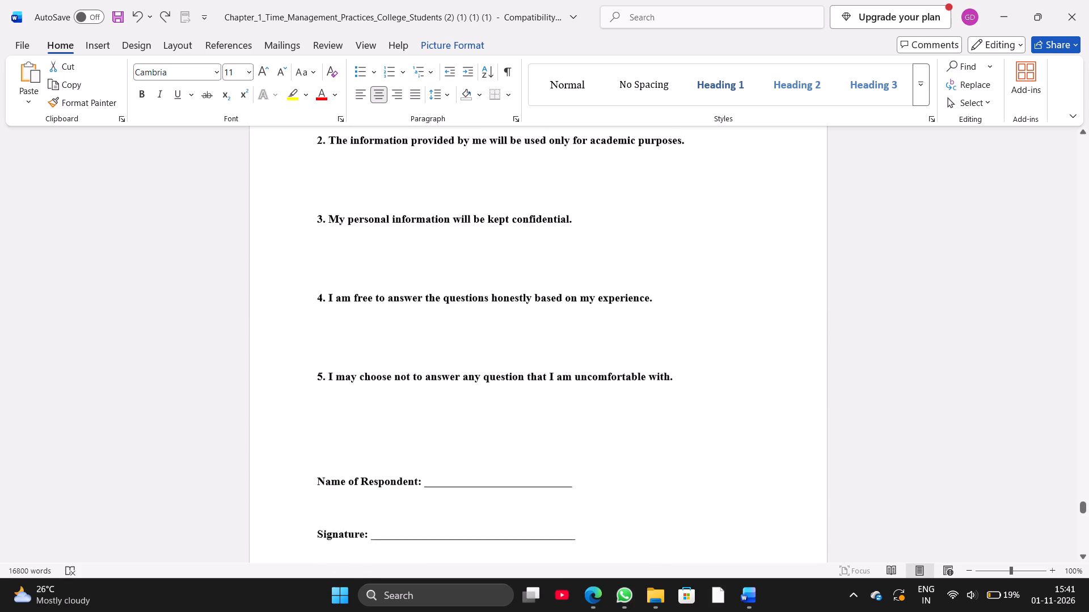
scroll(318, 348, down, 1)
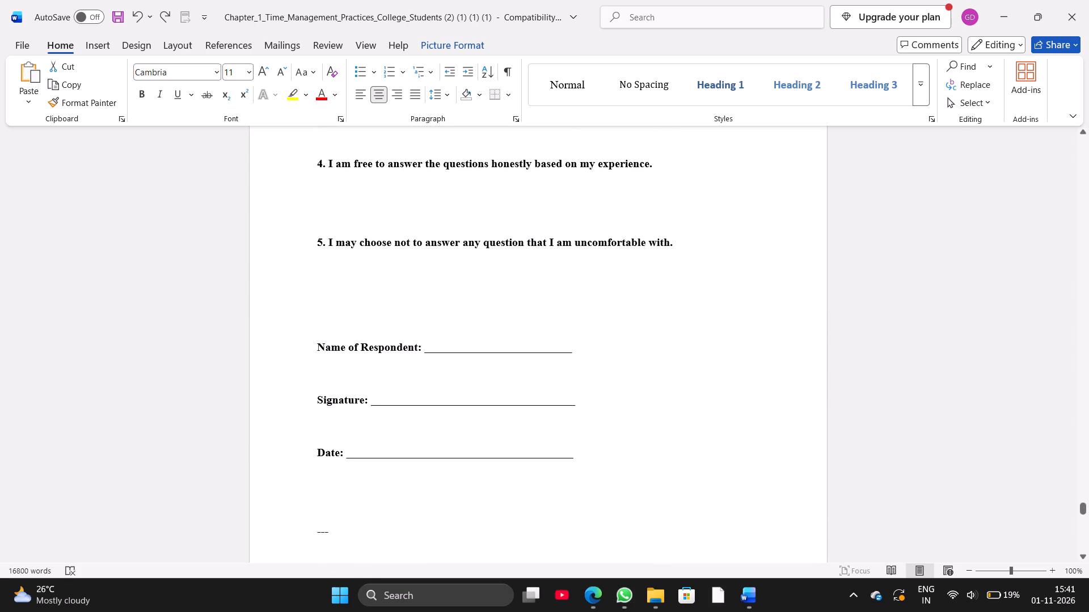
scroll(306, 367, up, 1)
scroll(306, 367, right, 1)
scroll(306, 367, down, 2)
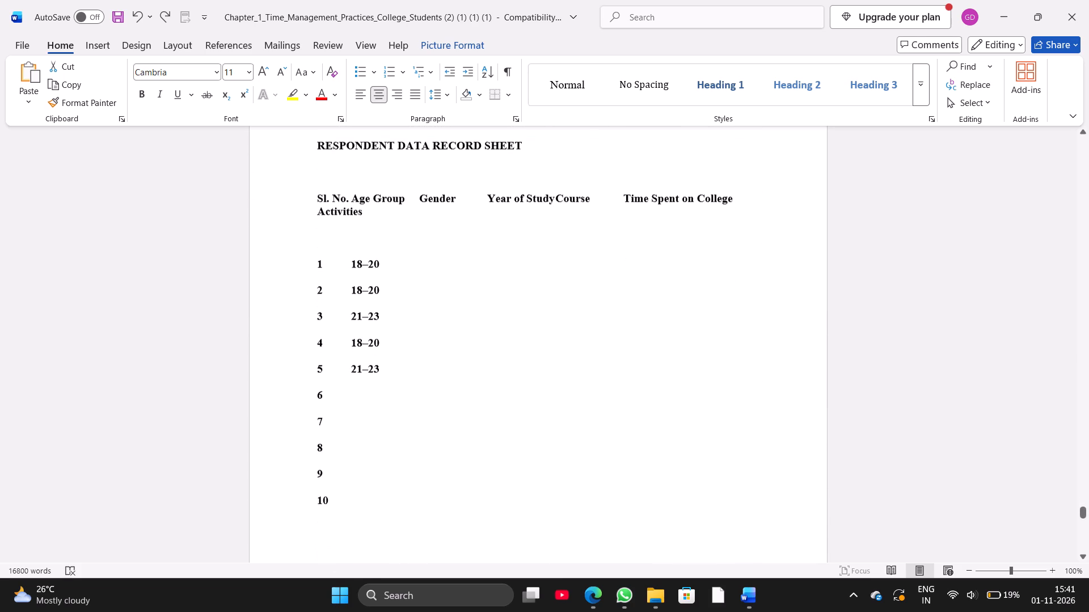
scroll(306, 367, down, 6)
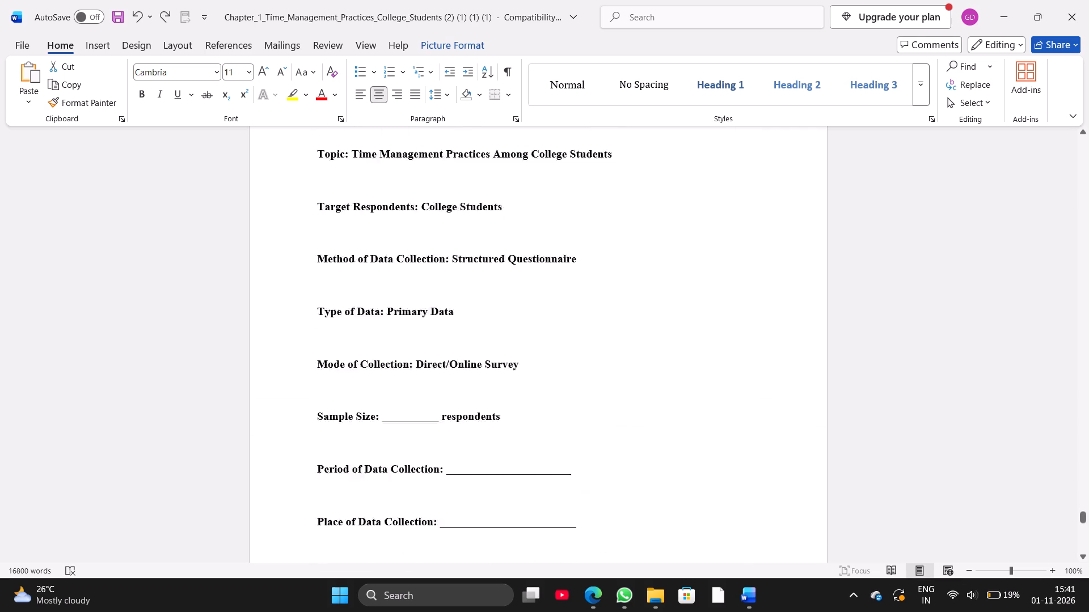
scroll(306, 367, down, 2)
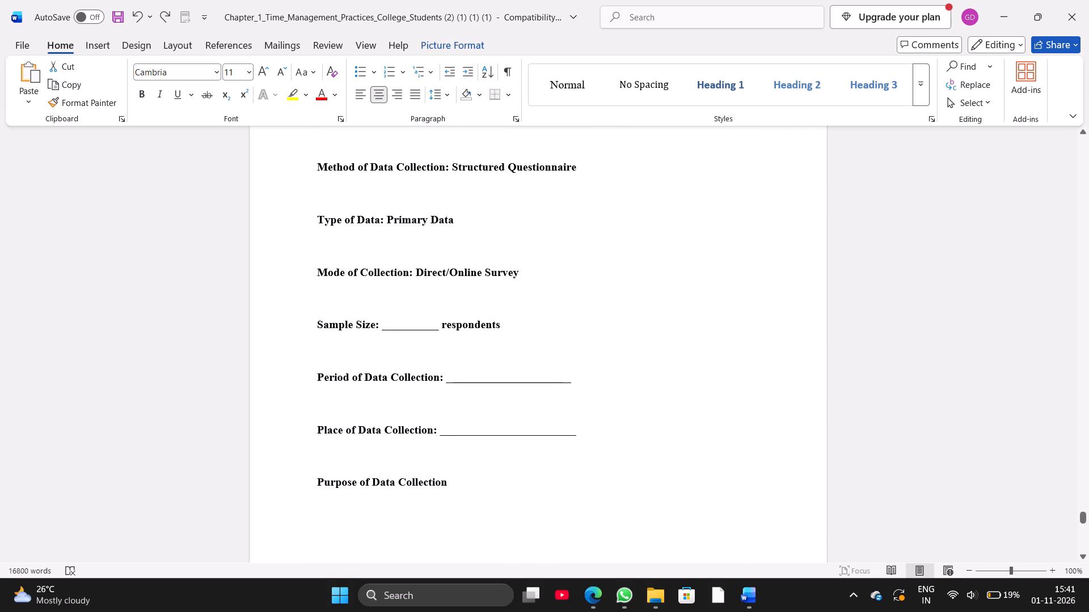
scroll(306, 367, down, 2)
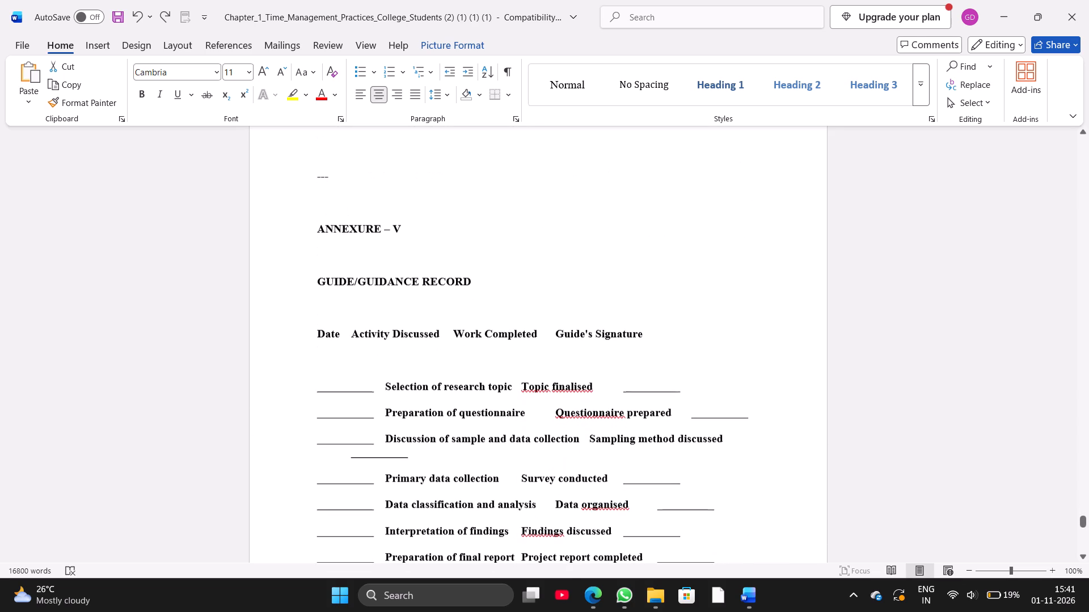
scroll(306, 367, down, 1)
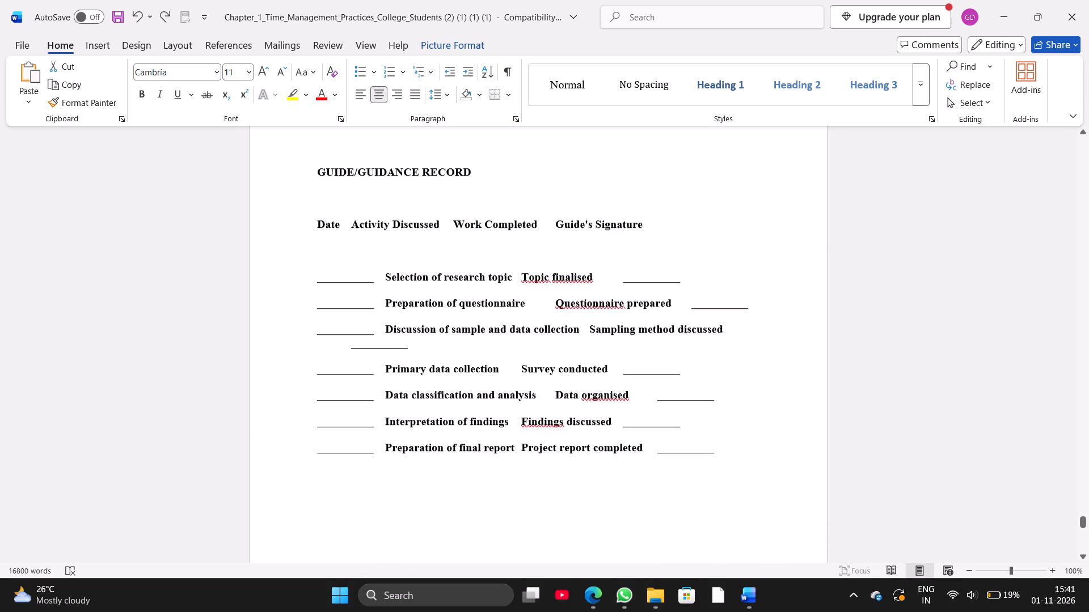
scroll(306, 367, down, 18)
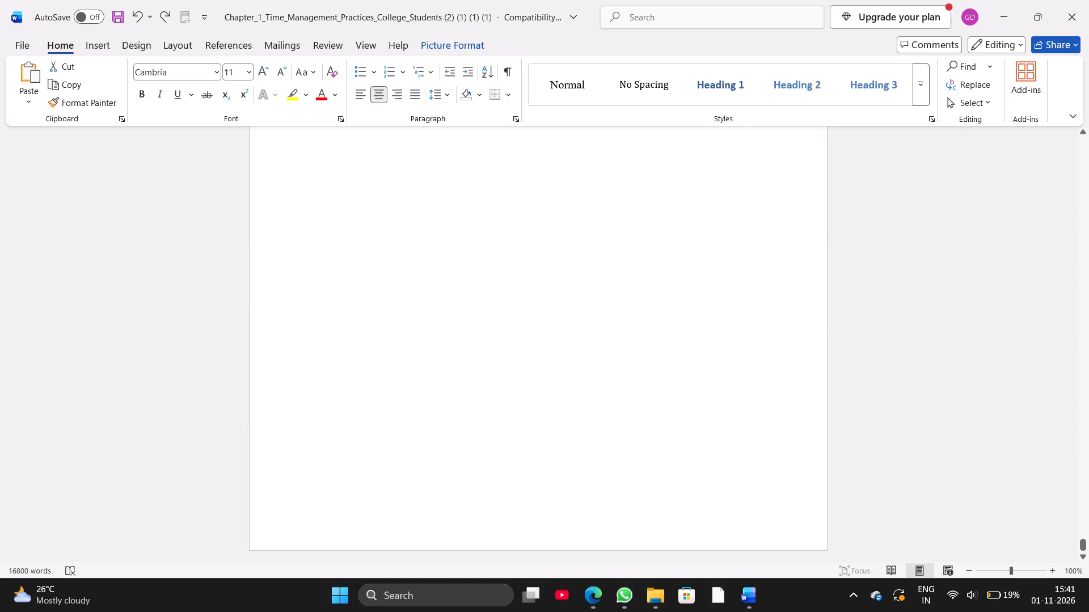
scroll(306, 367, down, 8)
Recheck the layout backwards from the log sheet through the annexures to the 4.10 Analysis of Question 15 section.
scroll(306, 367, up, 6)
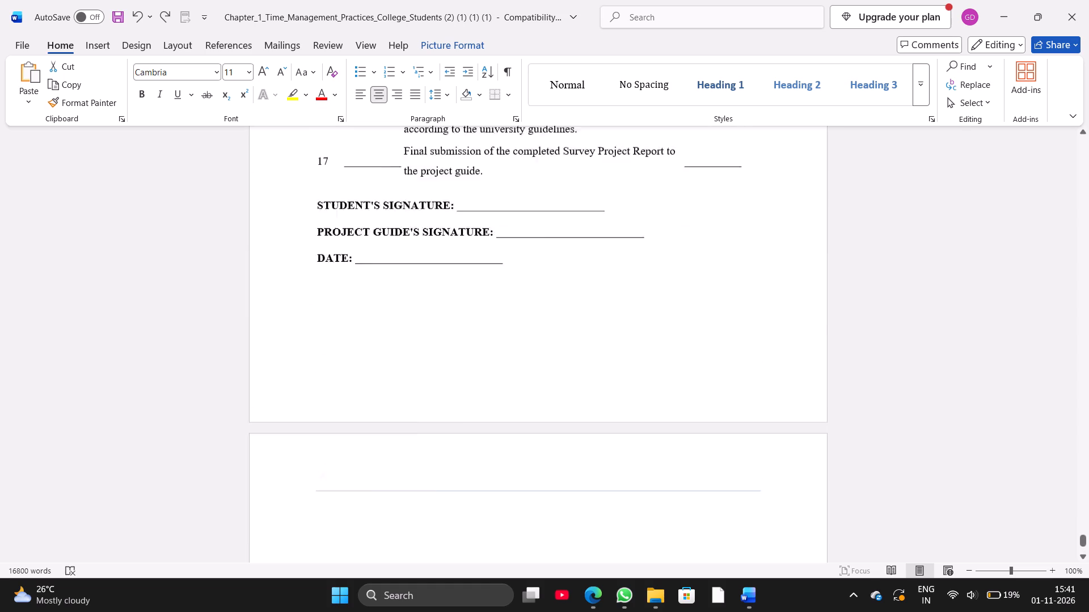
scroll(306, 367, up, 9)
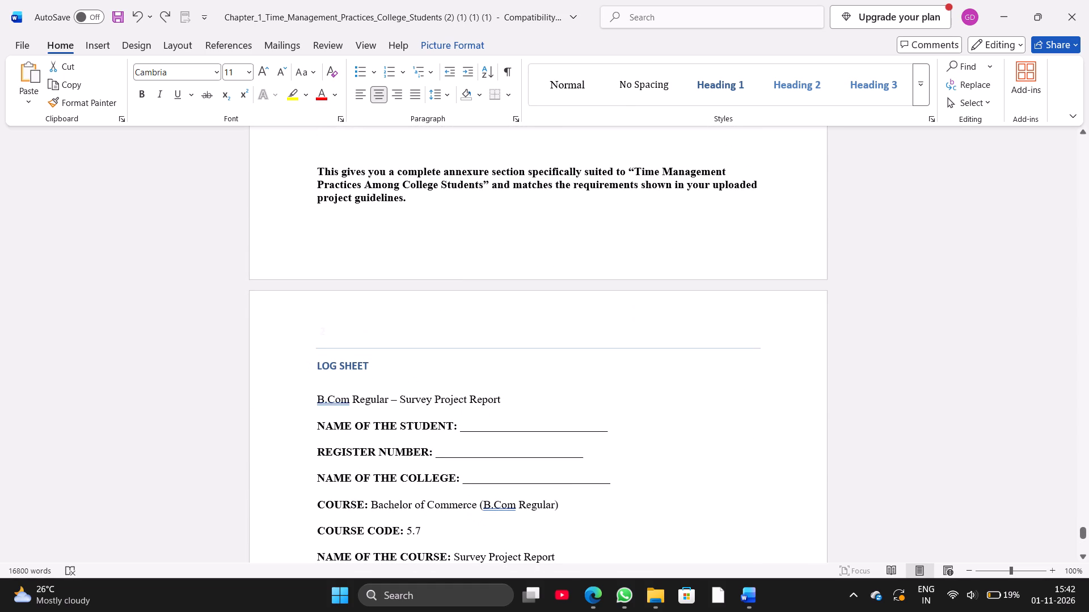
scroll(364, 410, down, 2)
scroll(364, 410, up, 1)
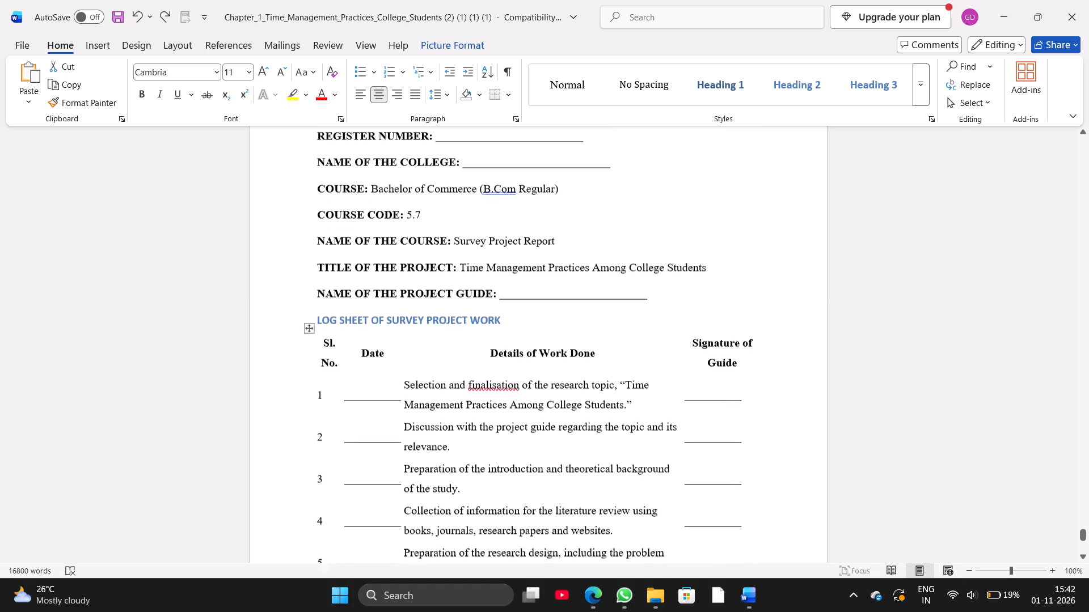
scroll(364, 410, up, 4)
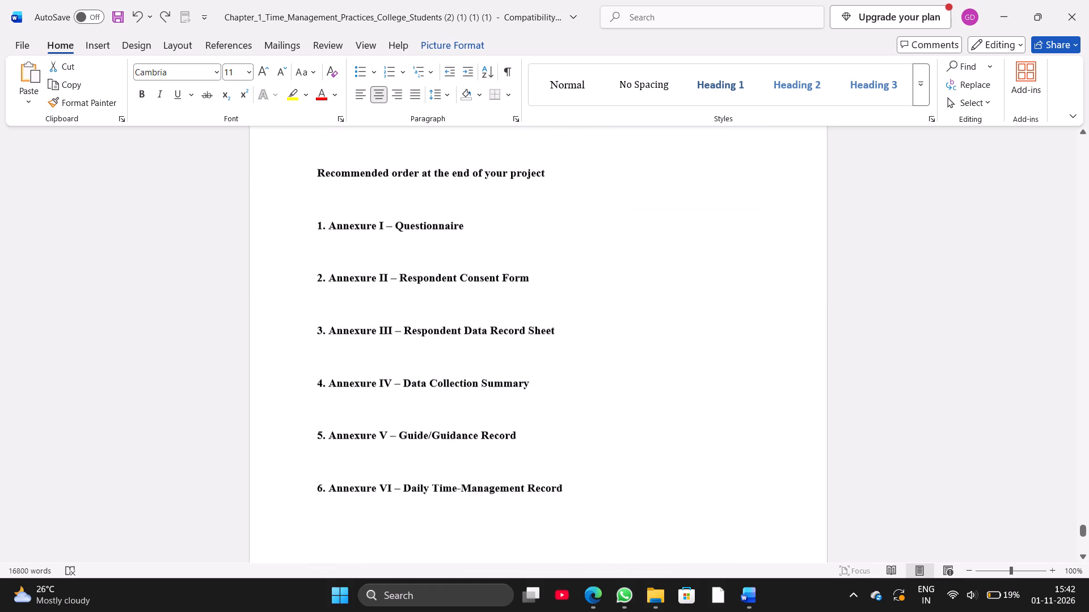
scroll(364, 410, up, 6)
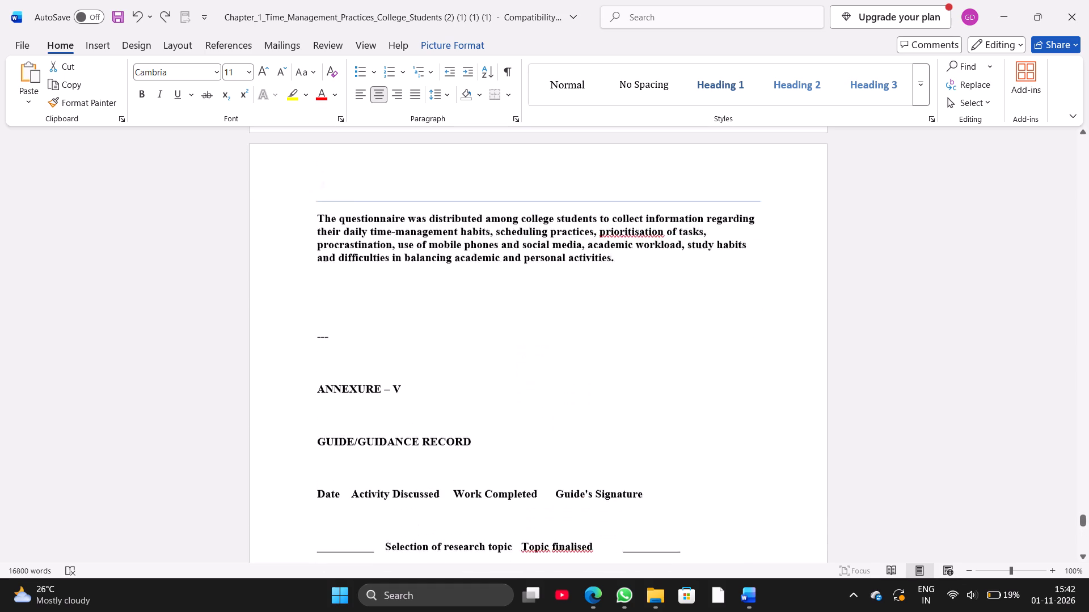
scroll(364, 410, up, 6)
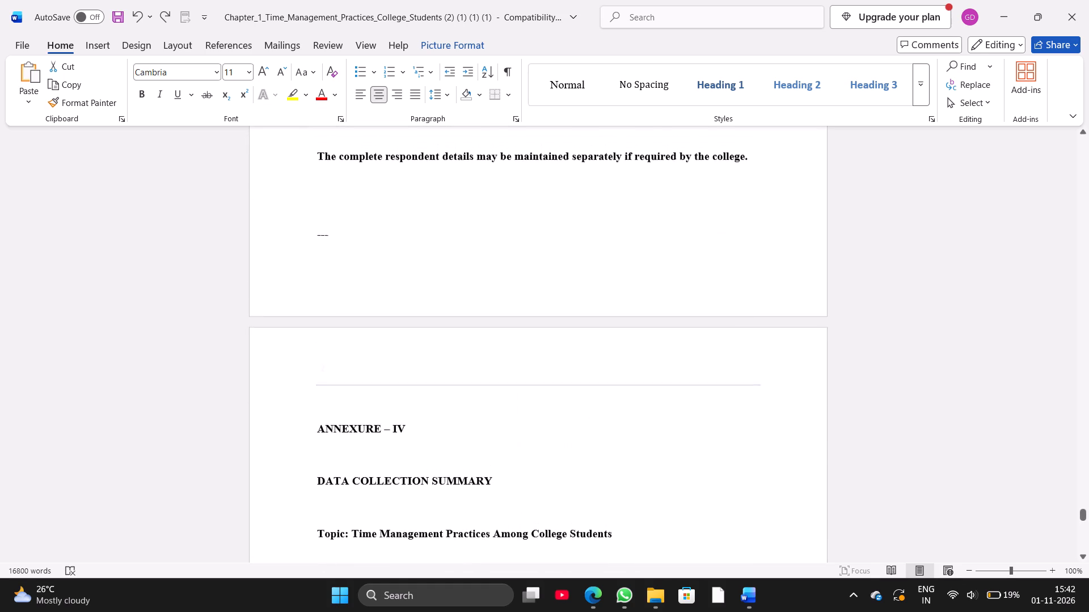
scroll(364, 410, up, 14)
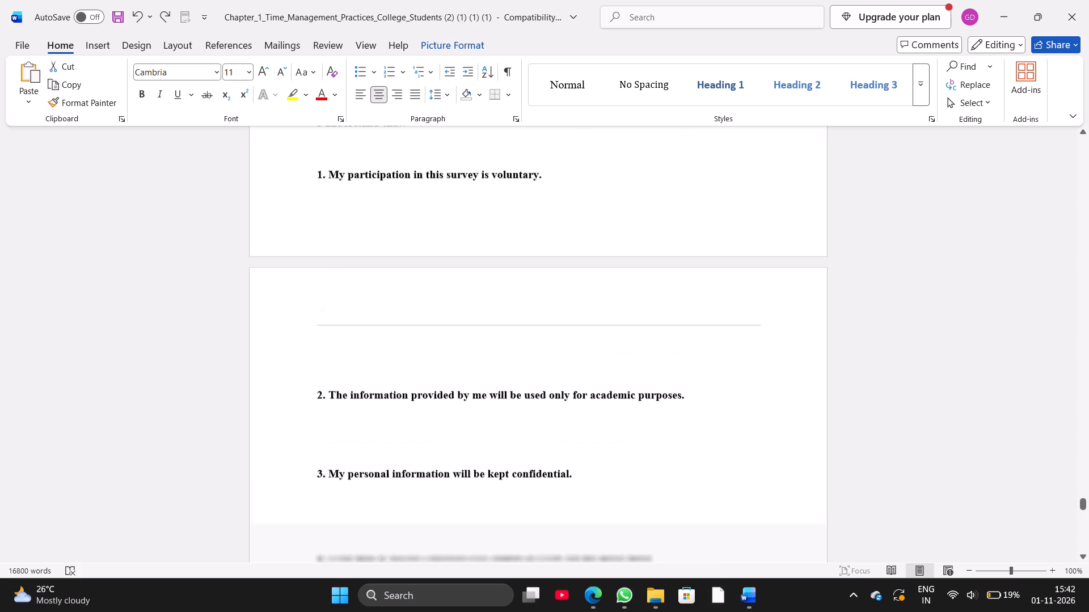
scroll(364, 410, up, 18)
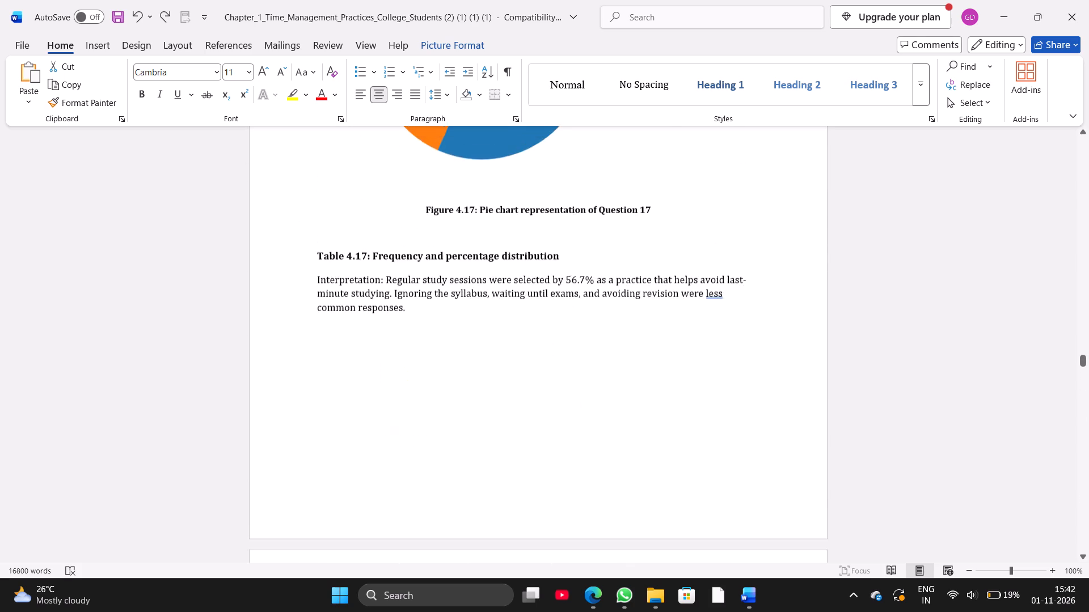
scroll(364, 410, up, 5)
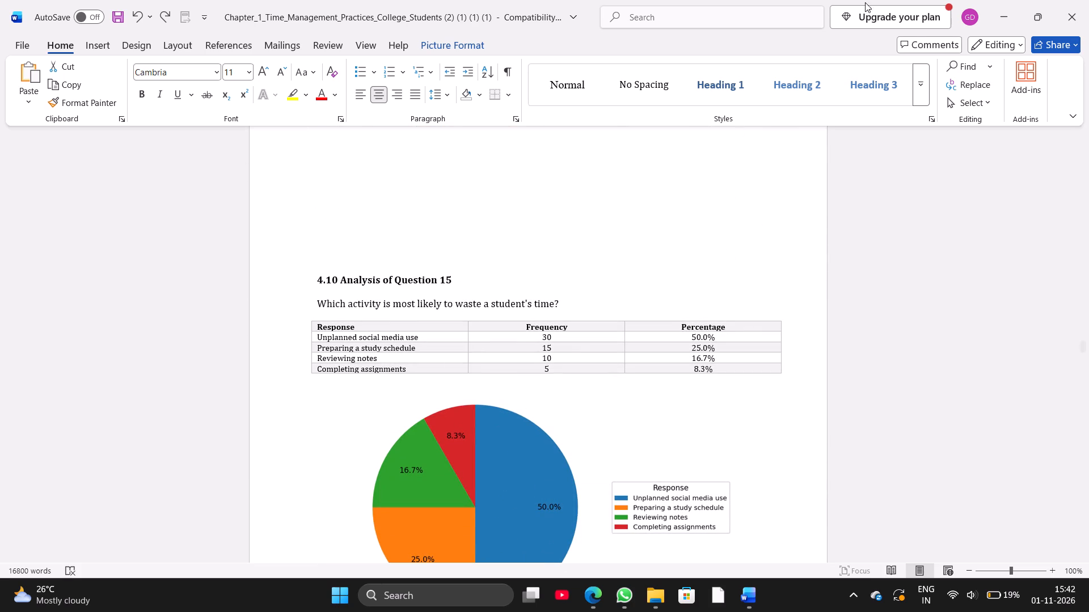
Close the time-management survey report document.
click(1086, 1)
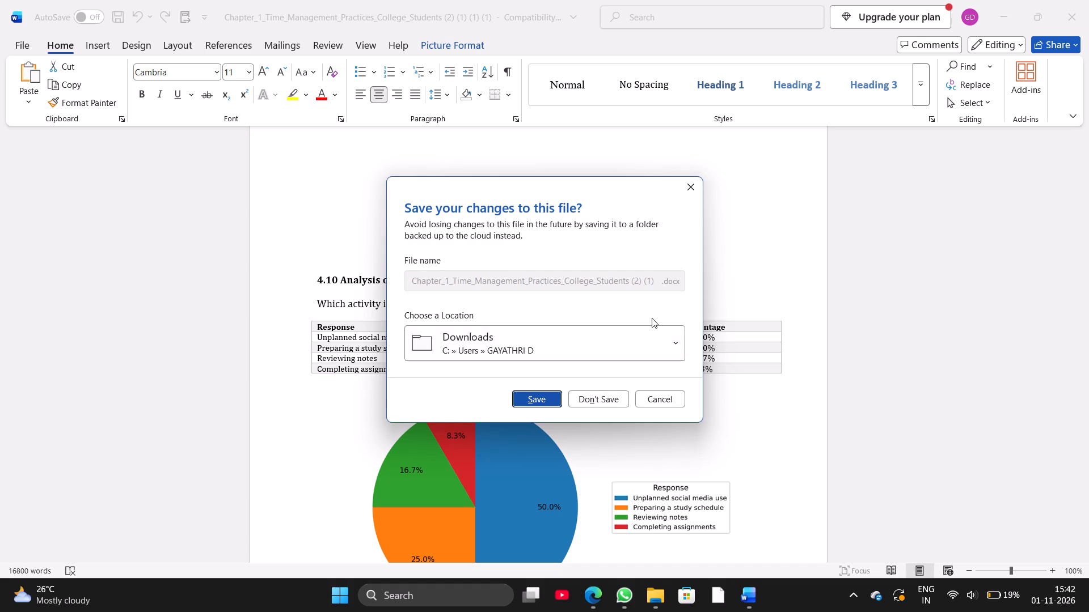
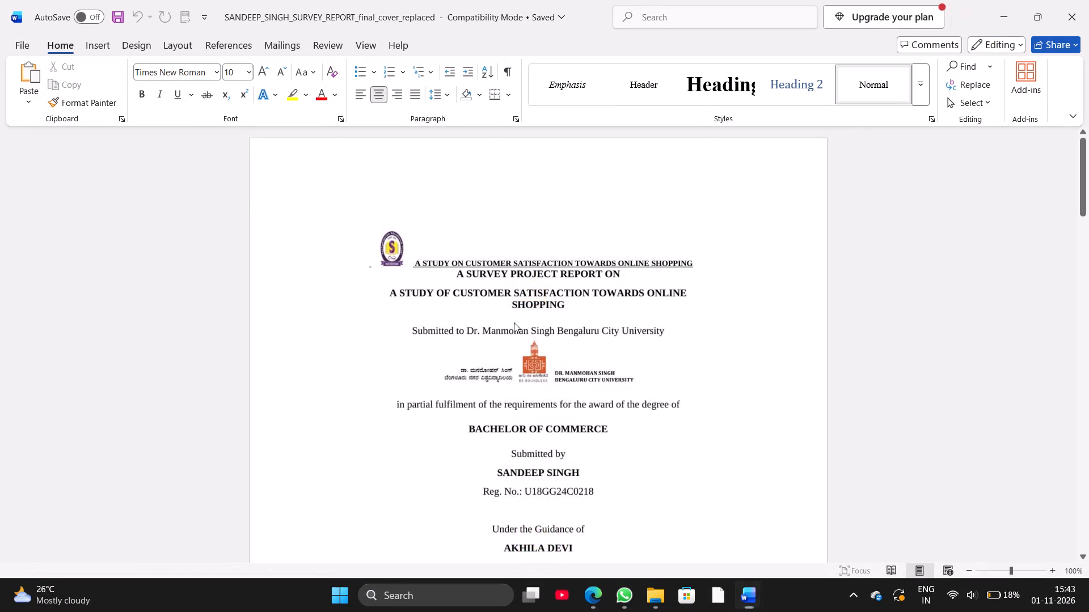
Move the "CERTIFICATE FROM THE COMPANY" heading below the evaluation summary table onto the next page, above "If Applicable Only".
click(423, 266)
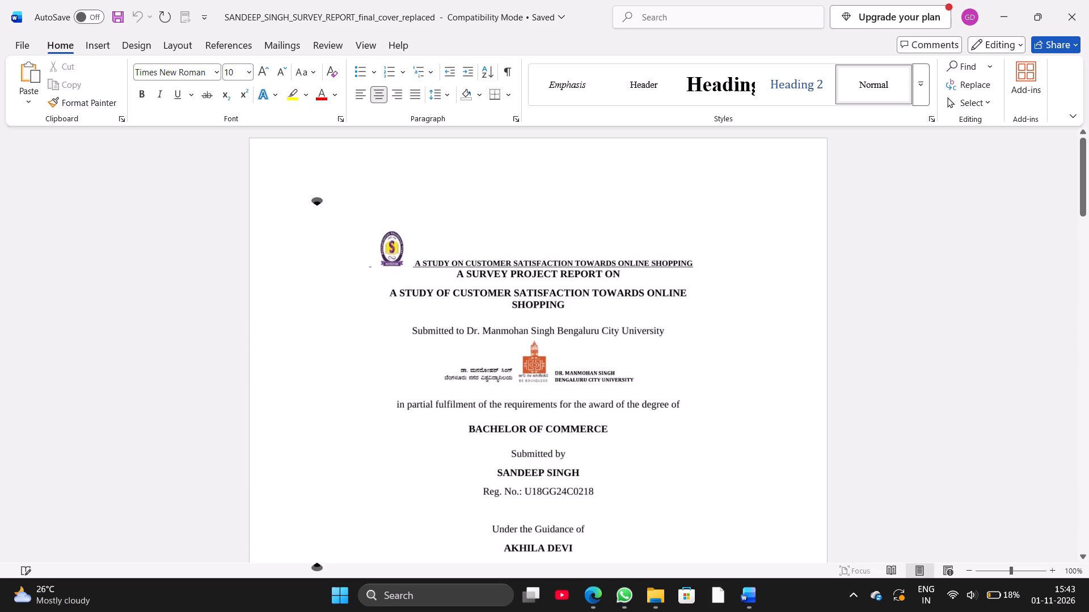
scroll(407, 363, down, 20)
scroll(407, 363, down, 17)
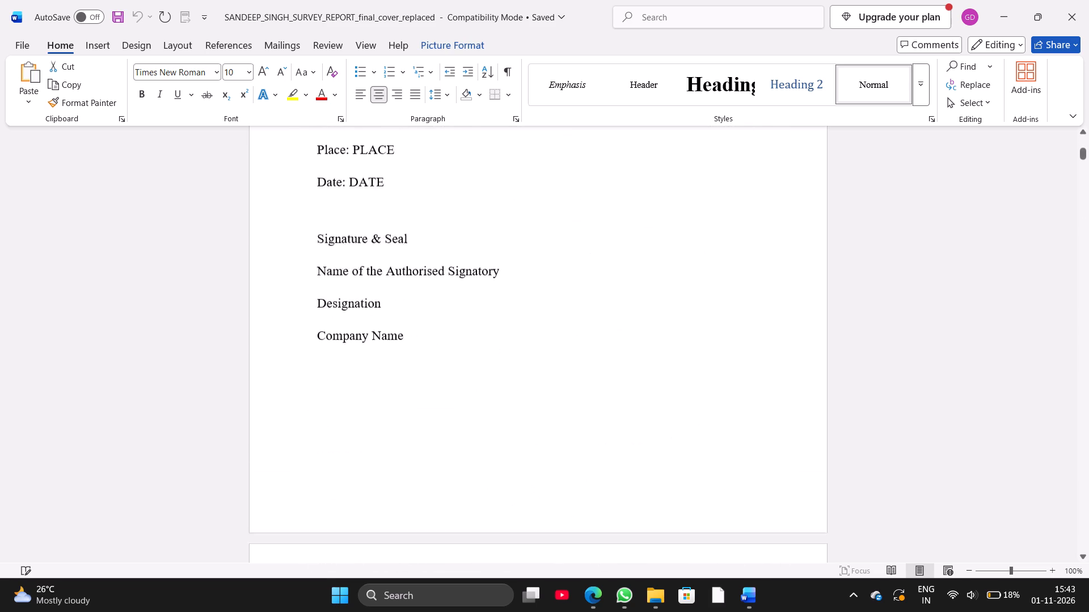
scroll(407, 363, up, 6)
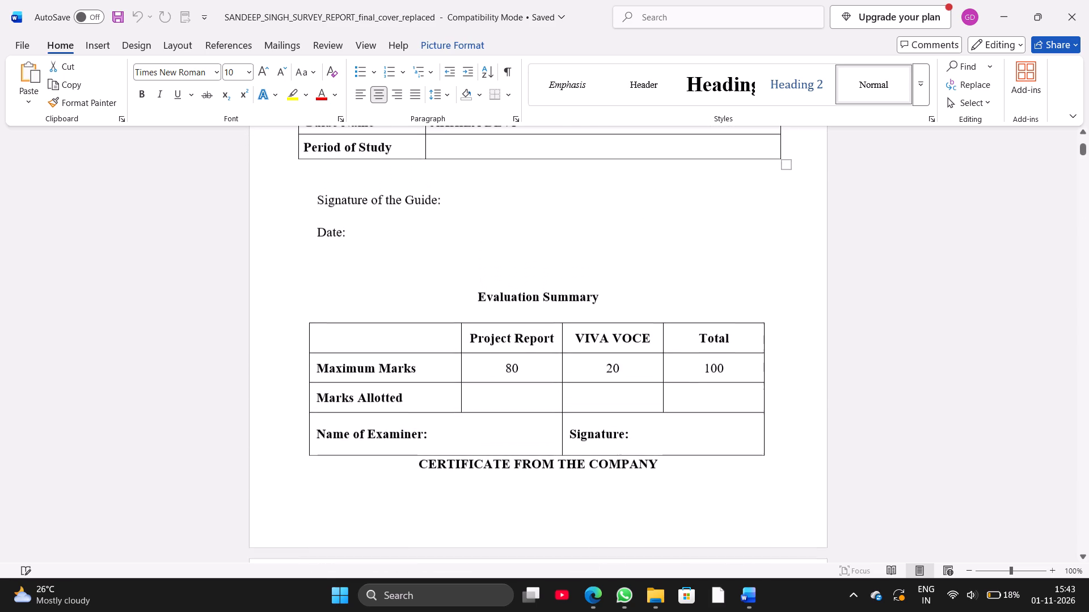
scroll(407, 363, up, 2)
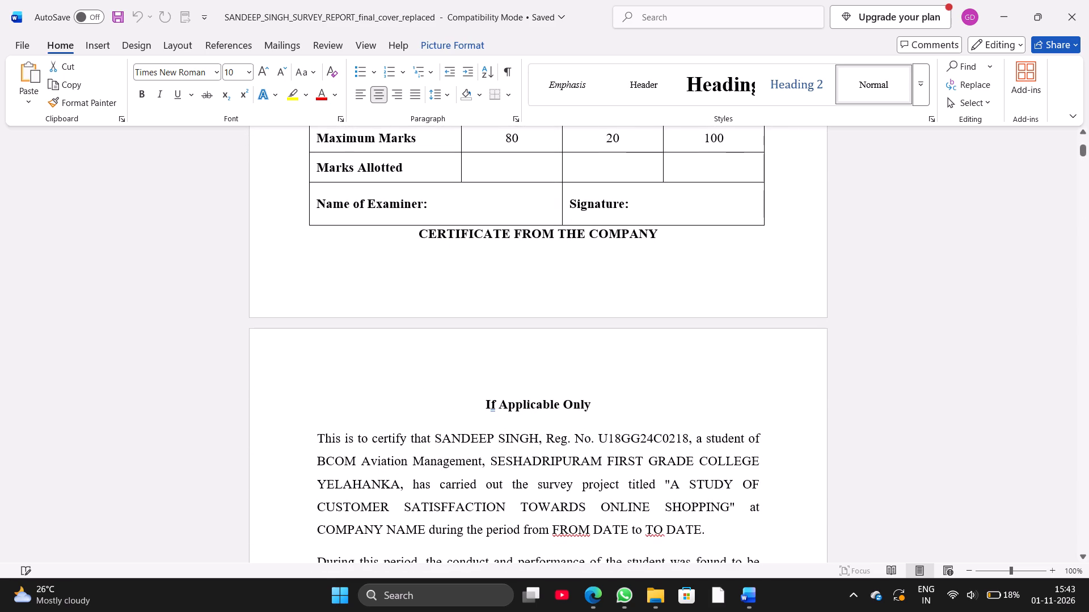
click(411, 246)
key(Return)
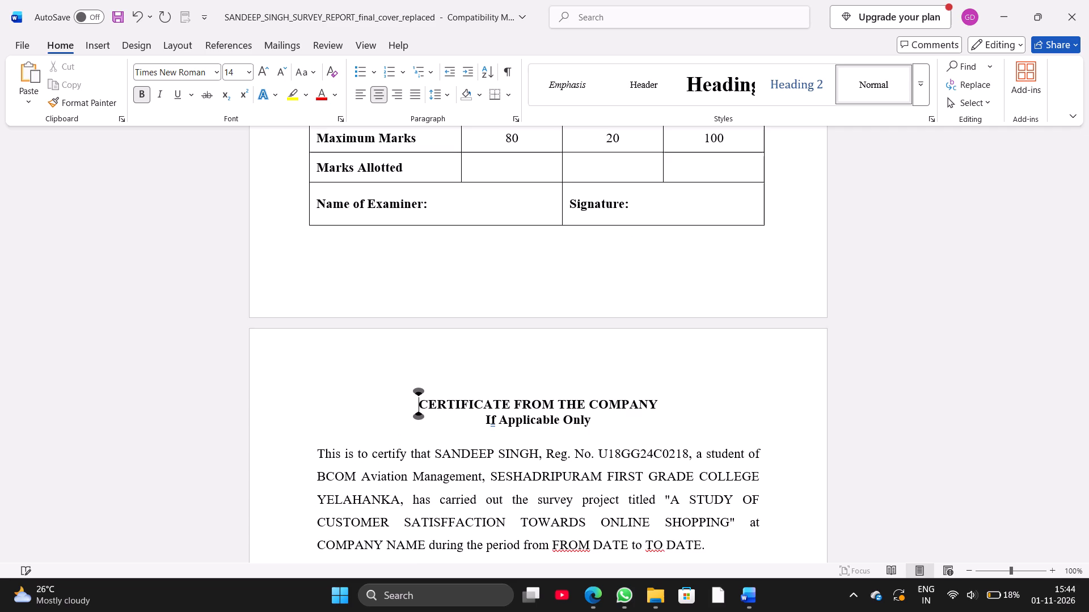
Remove several spaces before "Signature of the Guide" on the Certificate from the Guide page to pull it back toward the Place entry.
scroll(411, 246, down, 6)
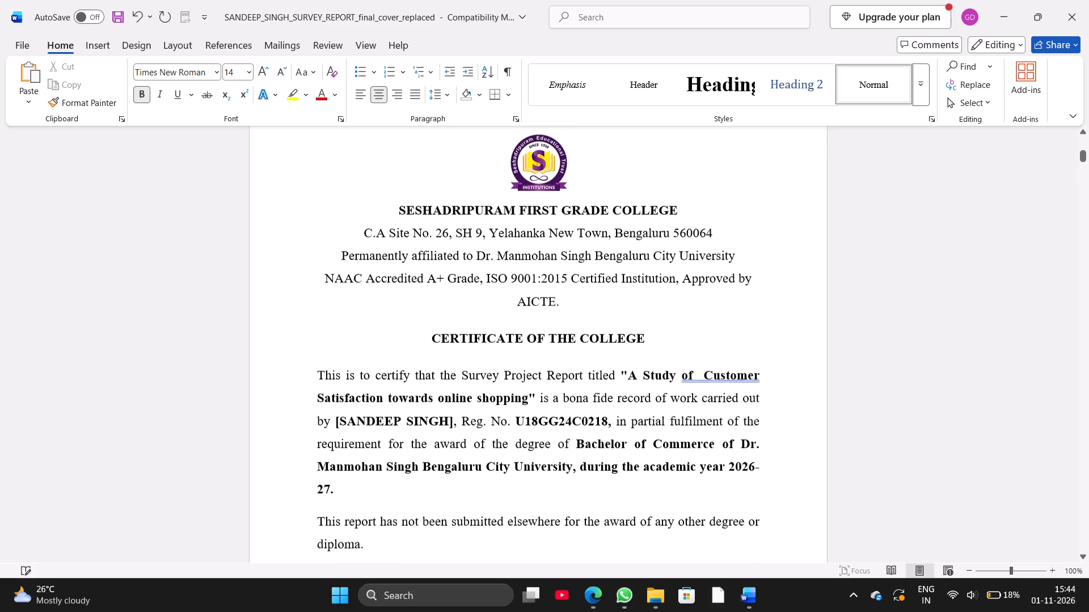
scroll(411, 246, down, 4)
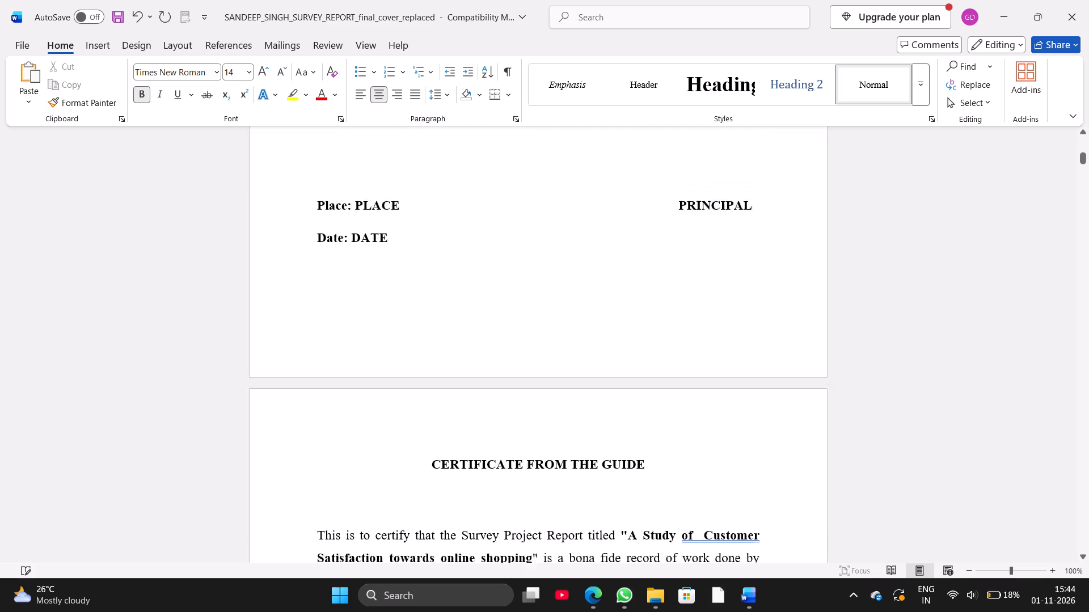
scroll(411, 246, down, 3)
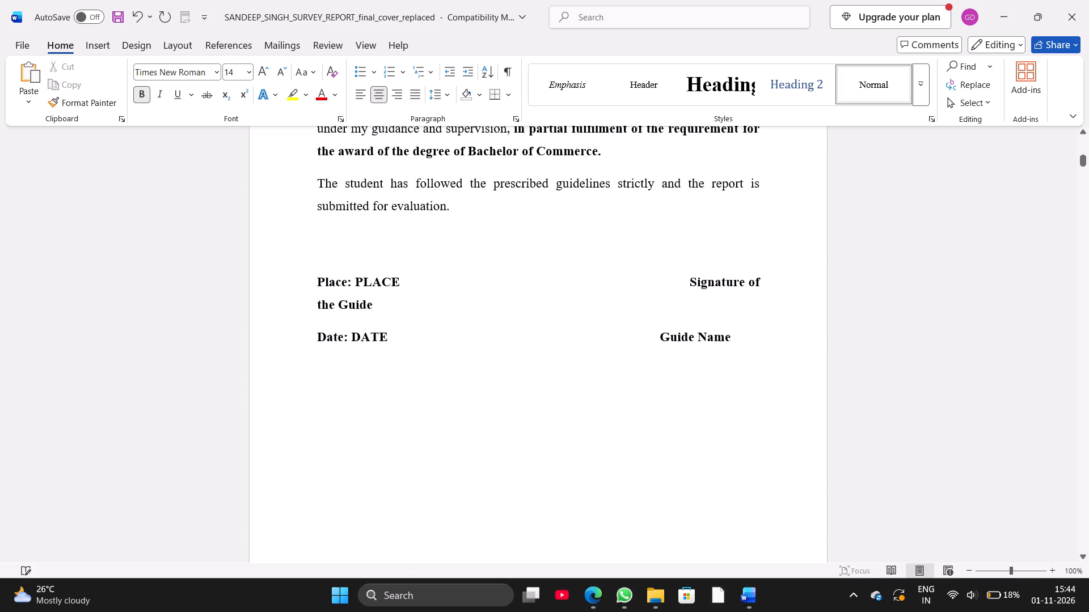
click(682, 282)
key(BackSpace)
key(BackSpace)
key(BackSpace)
key(BackSpace)
key(BackSpace)
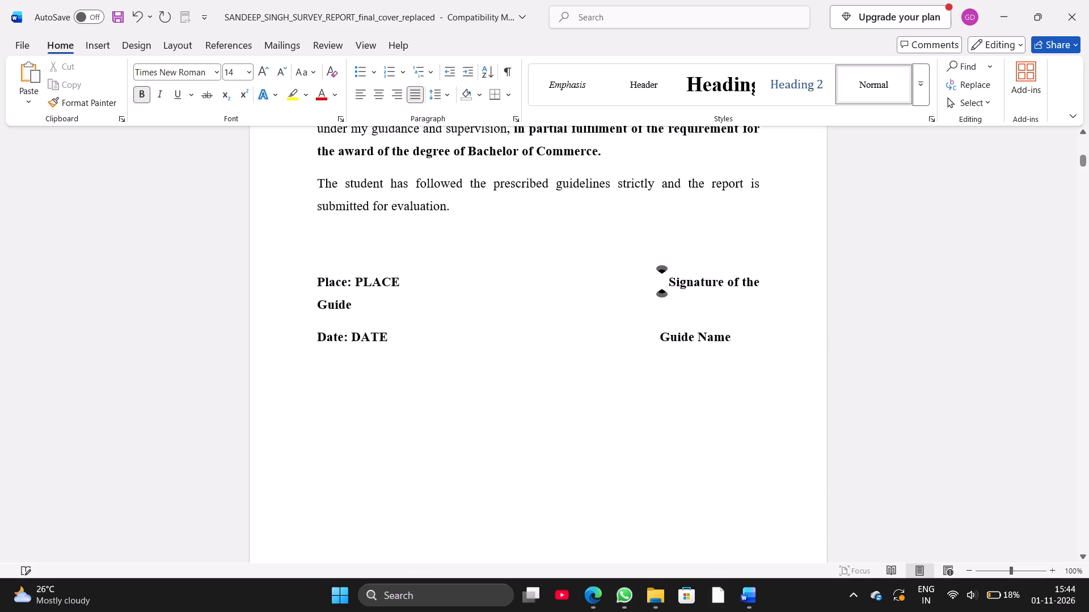
Replace the PLACE placeholder in the guide certificate with BENGALURU.
click(399, 282)
key(BackSpace)
key(BackSpace)
key(BackSpace)
key(BackSpace)
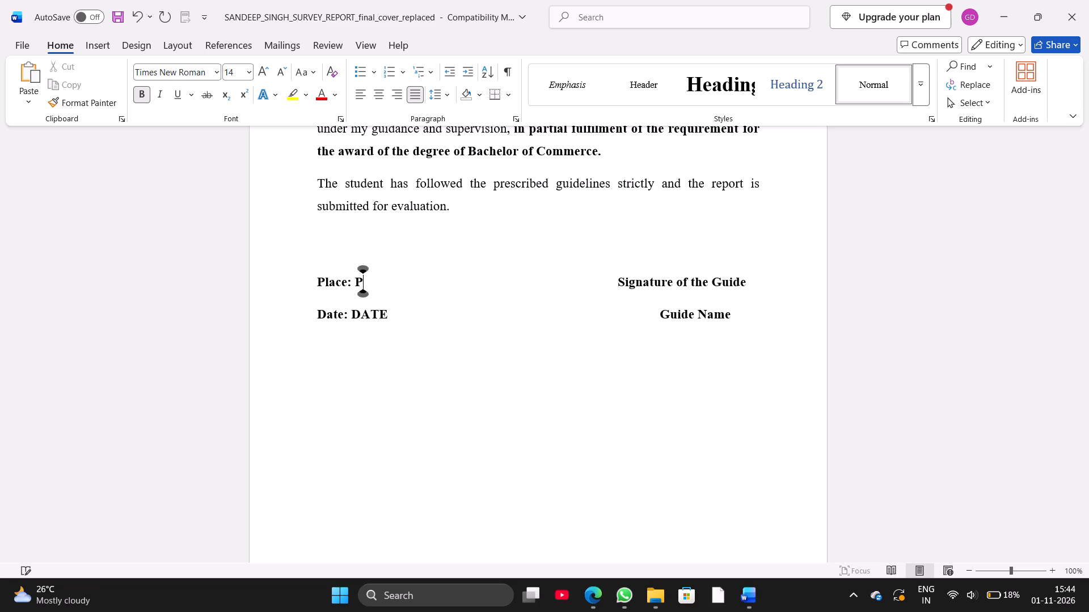
key(BackSpace)
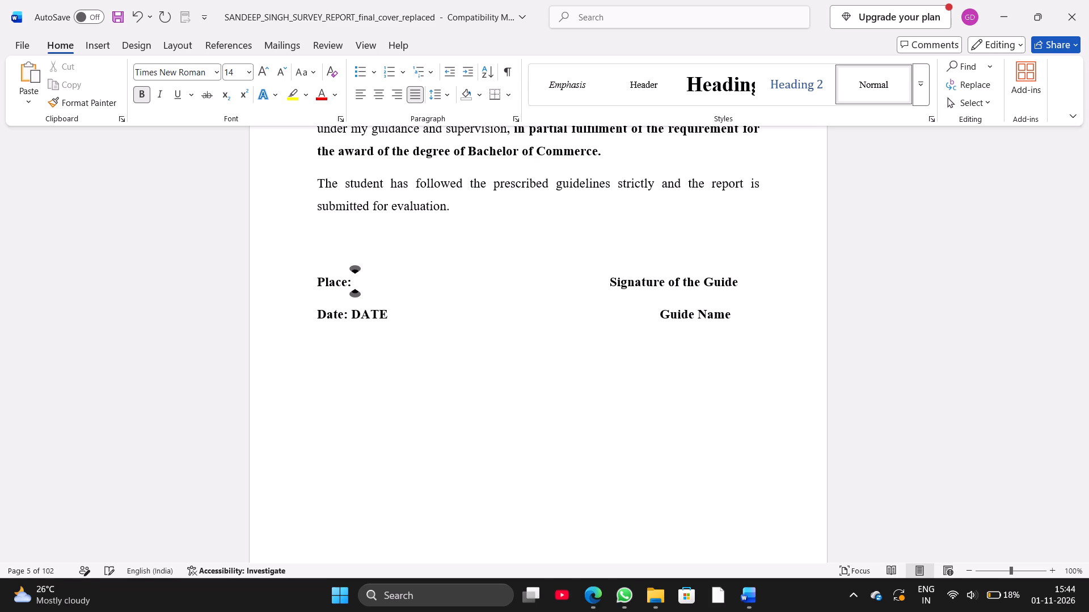
text(BENGA)
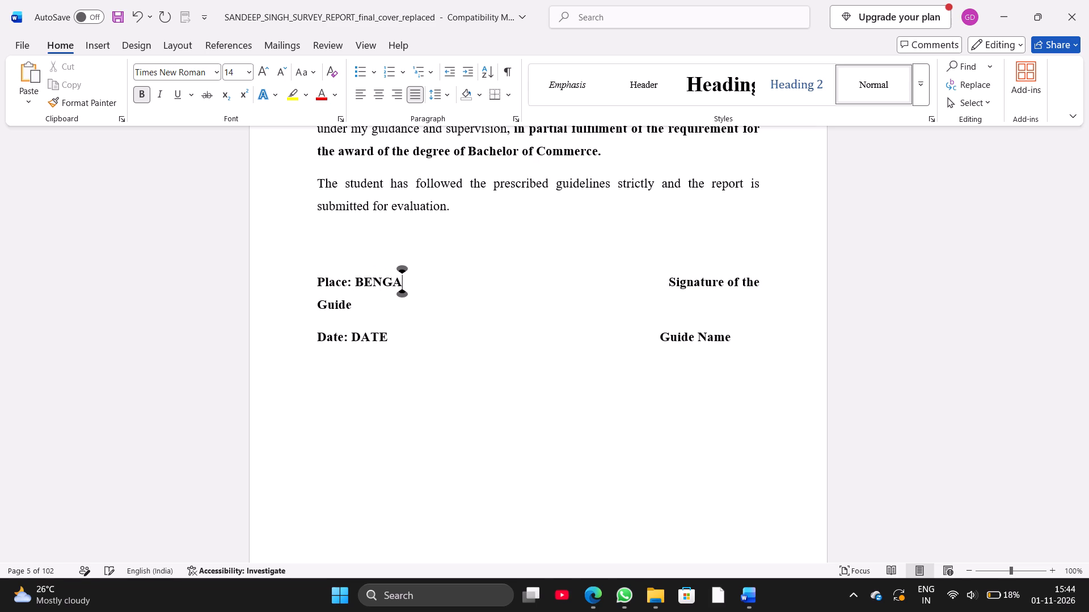
text(LURU)
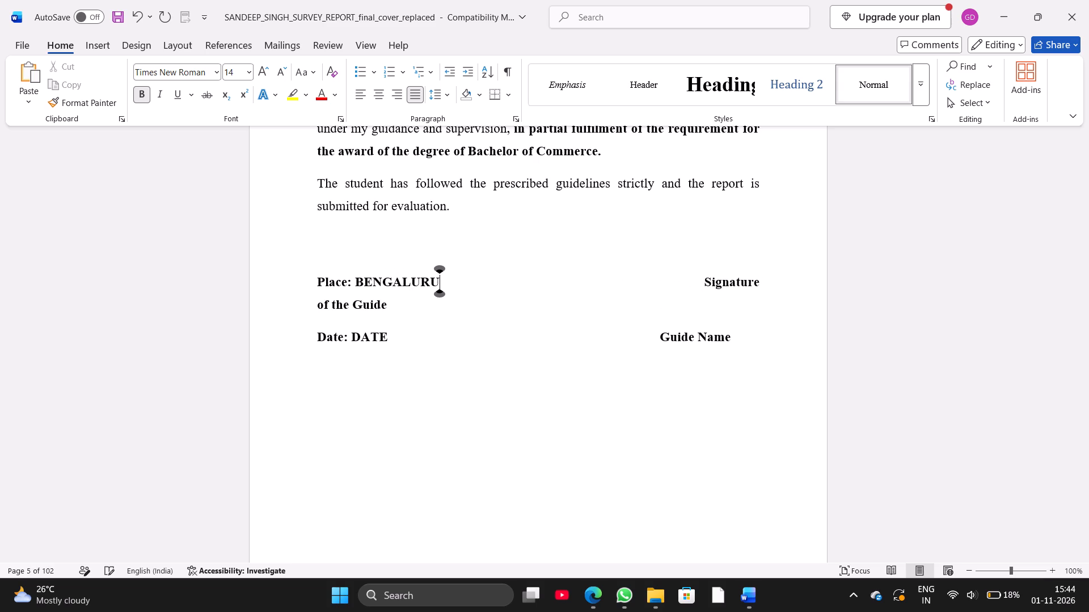
Remove more of the spacing before "Signature of the Guide" on the guide certificate's Place line.
click(705, 281)
key(BackSpace)
key(BackSpace)
key(BackSpace)
key(BackSpace)
key(BackSpace)
key(BackSpace)
key(BackSpace)
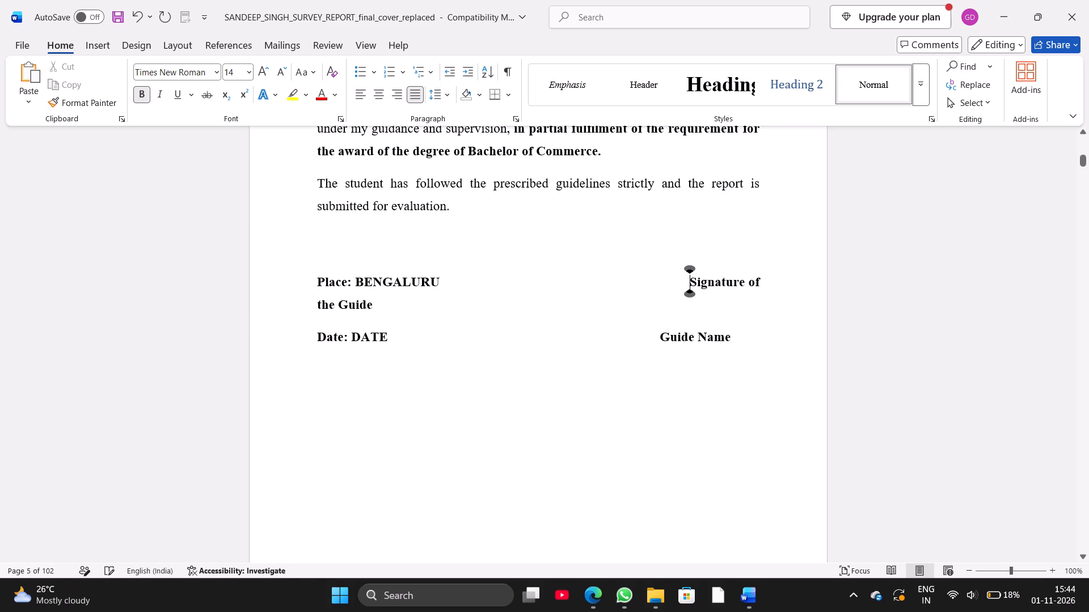
Set the font size of BENGALURU in the guide certificate to 12.
drag(359, 284, 467, 292)
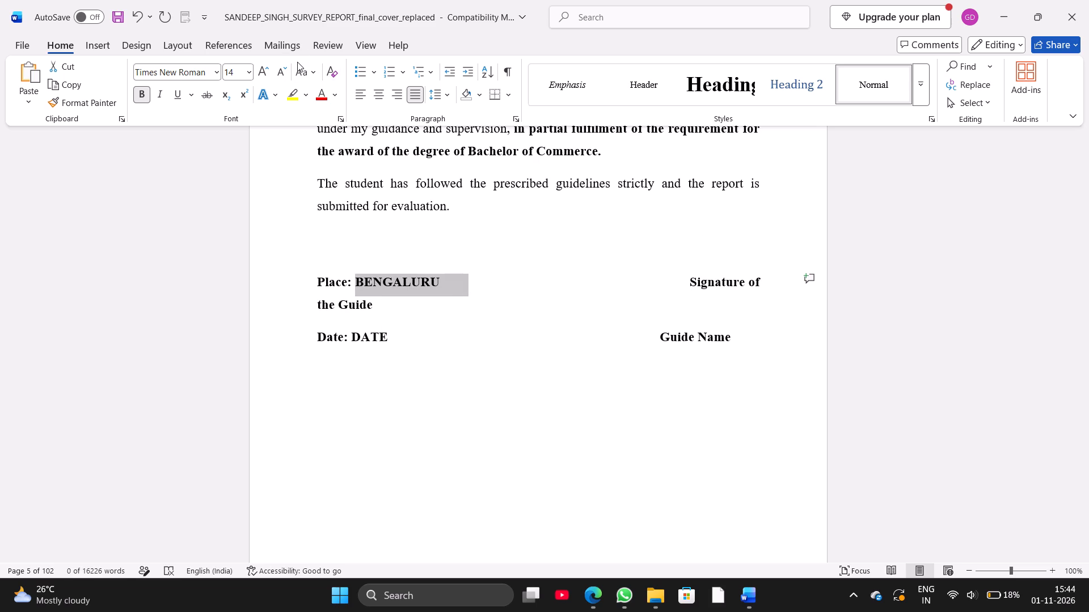
click(251, 73)
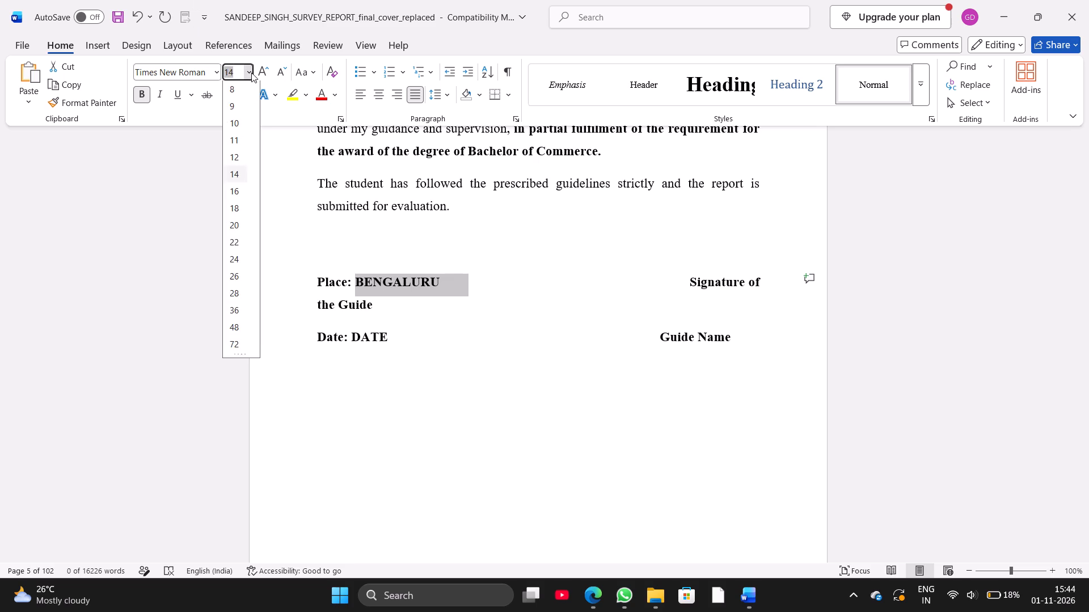
click(237, 155)
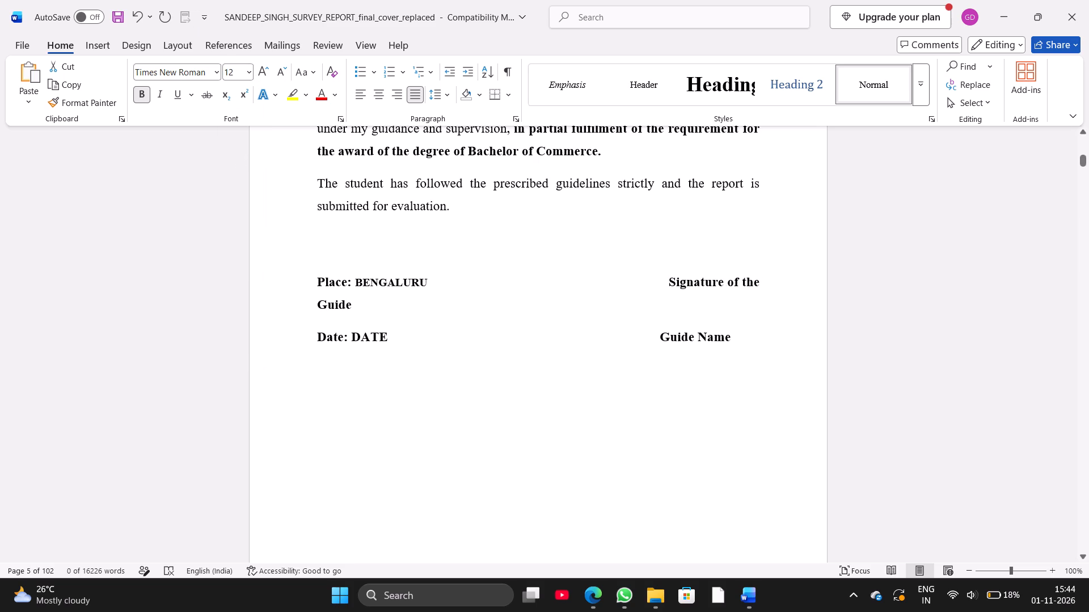
Delete the excess spaces before "Signature of the Guide" to fit the whole phrase on the Place line.
click(665, 290)
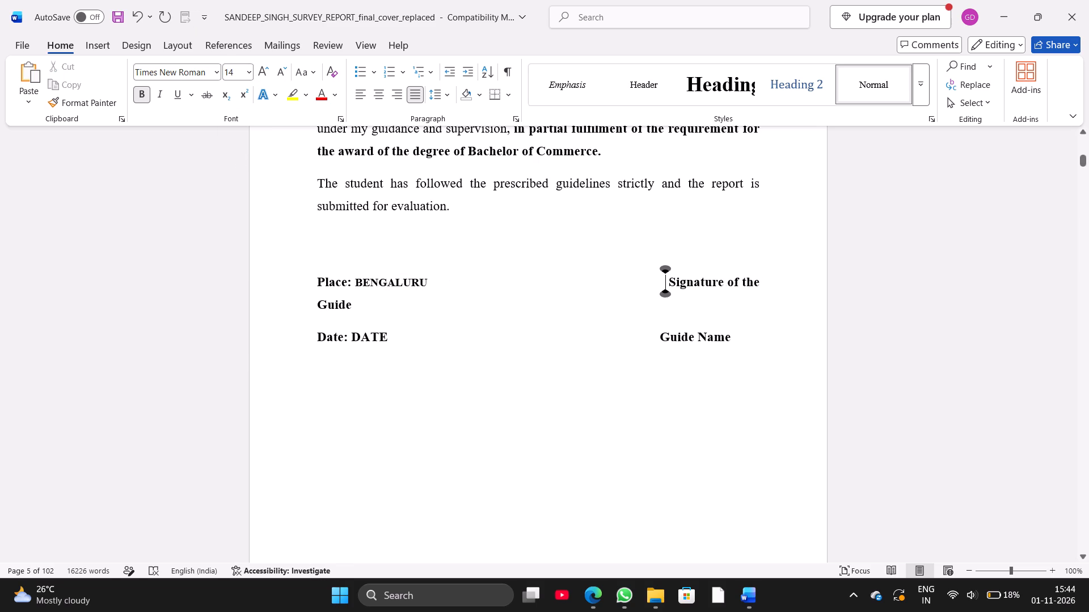
key(BackSpace)
key(BackSpace)
key(BackSpace)
key(BackSpace)
key(BackSpace)
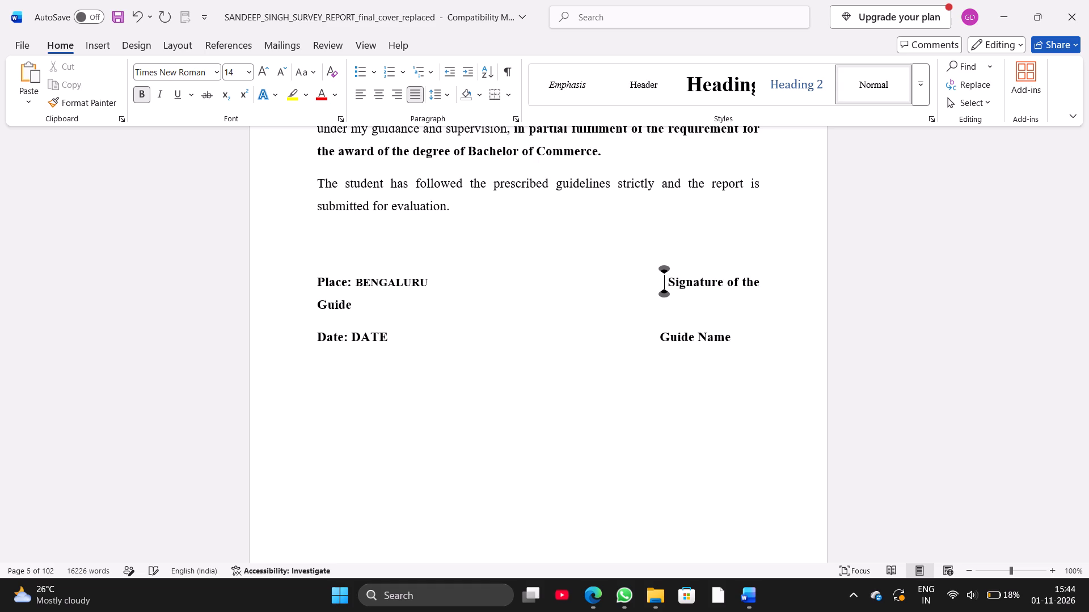
key(BackSpace)
key(BackSpace)
key(BackSpace)
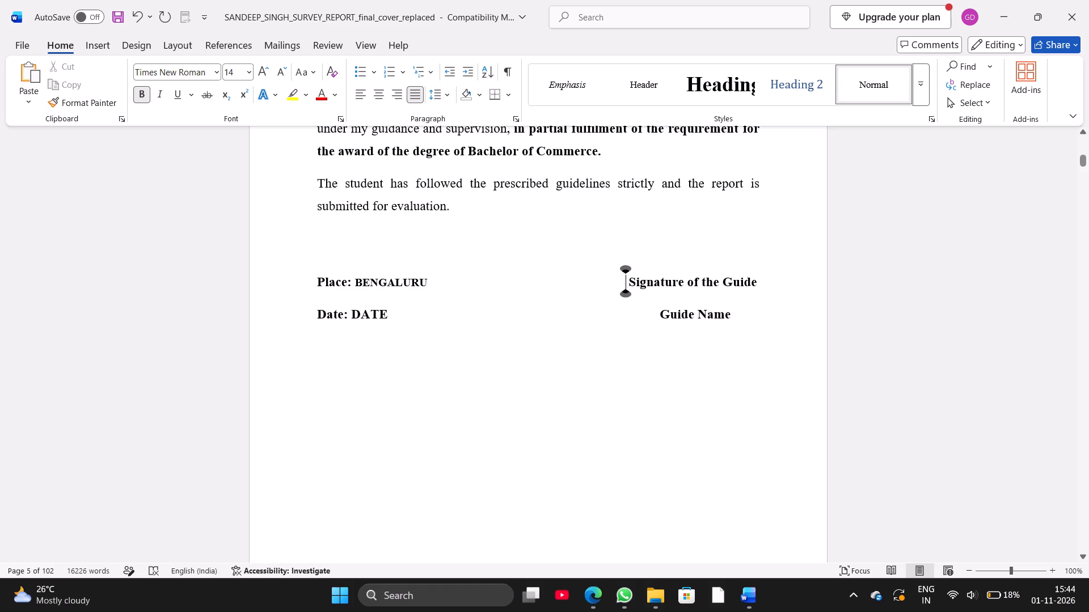
Delete the "Guide Name" placeholder from the Date line of the guide certificate.
drag(664, 320, 735, 323)
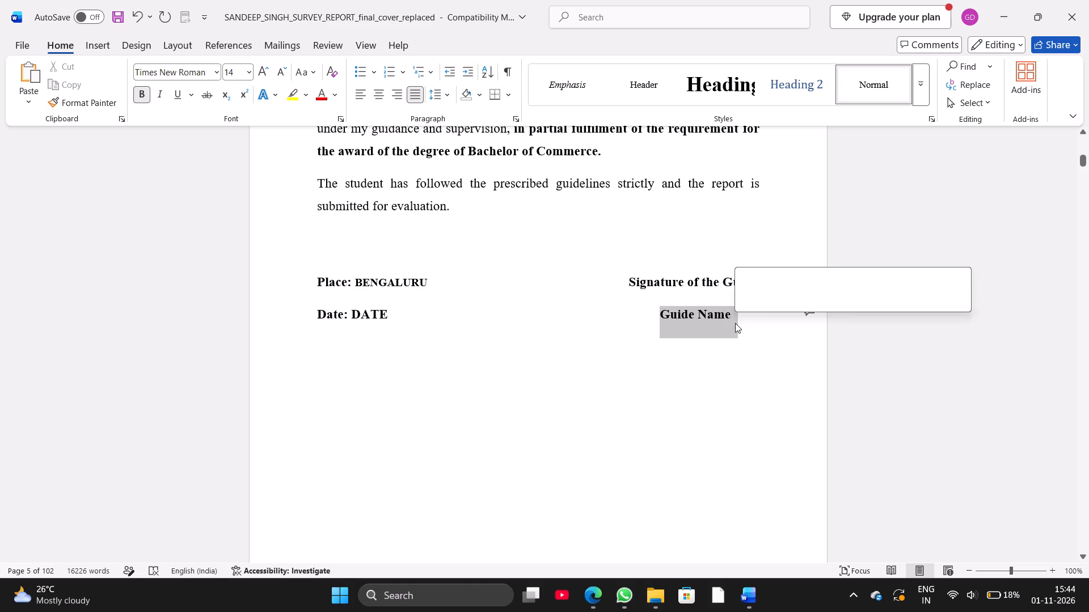
key(Delete)
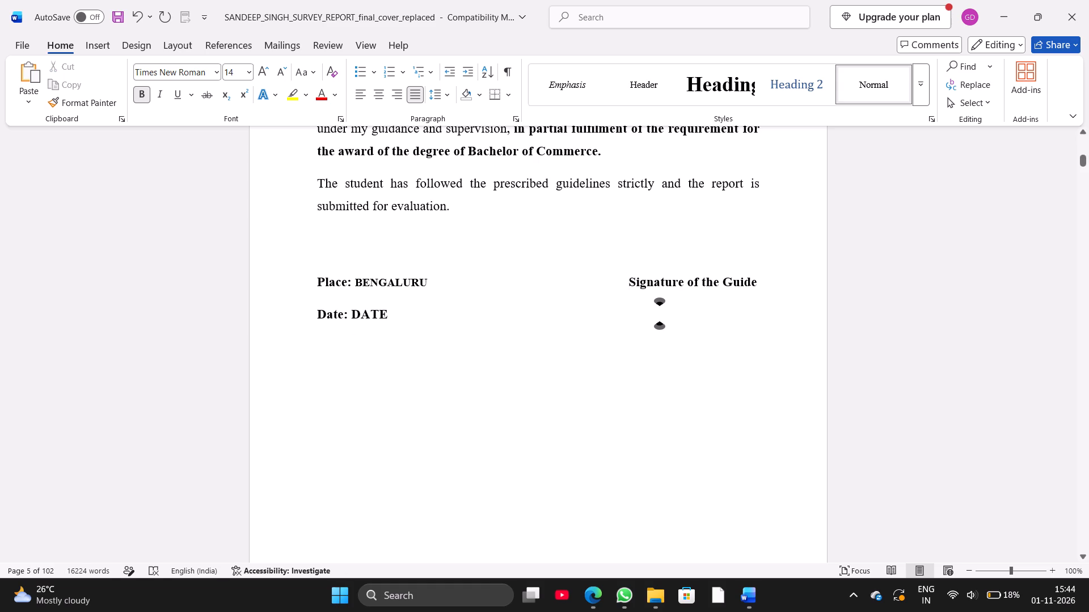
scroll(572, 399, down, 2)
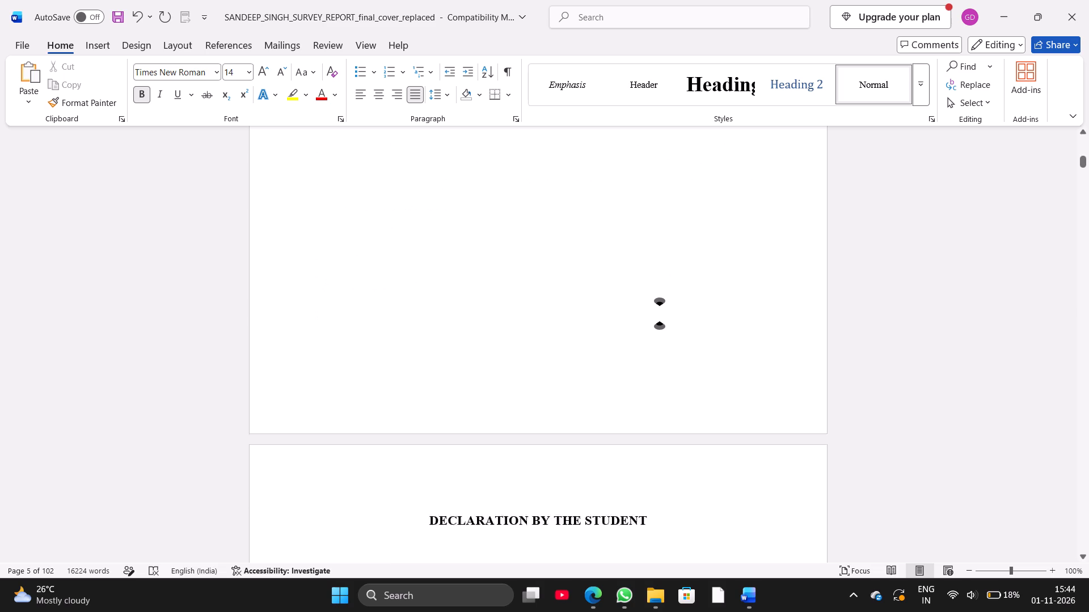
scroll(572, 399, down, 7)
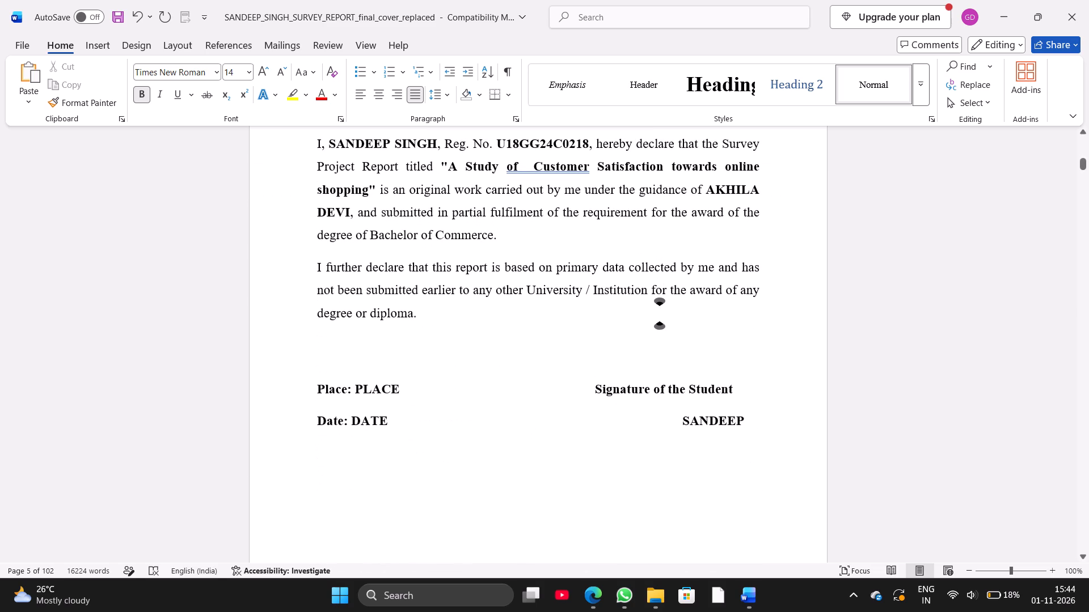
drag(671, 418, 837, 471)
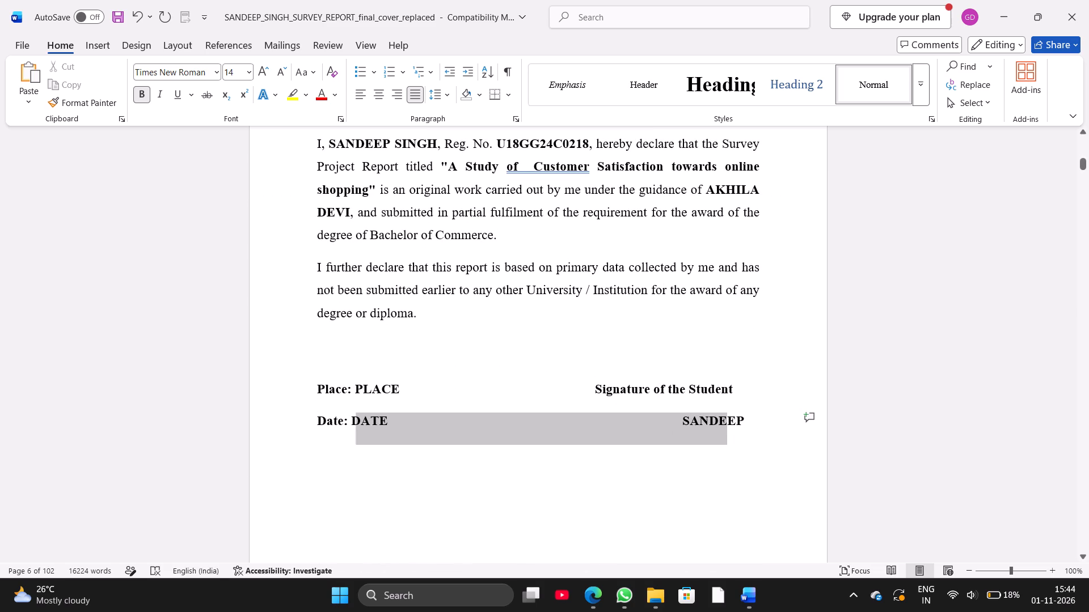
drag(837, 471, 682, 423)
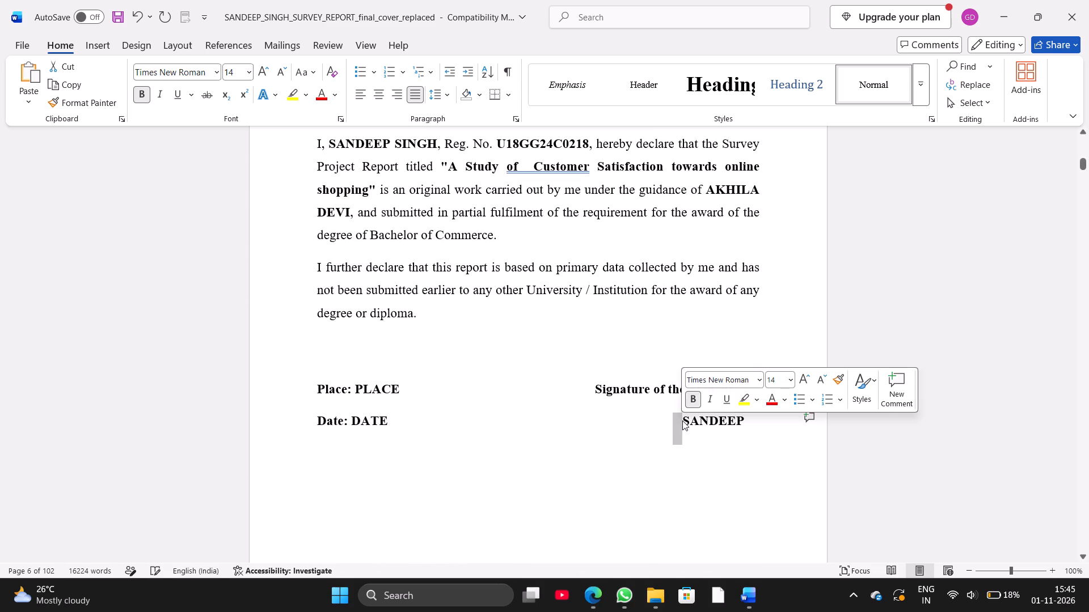
Delete the DATE placeholder after "Date:" in the guide certificate.
scroll(531, 420, up, 5)
click(531, 420)
drag(531, 420, 472, 248)
click(390, 242)
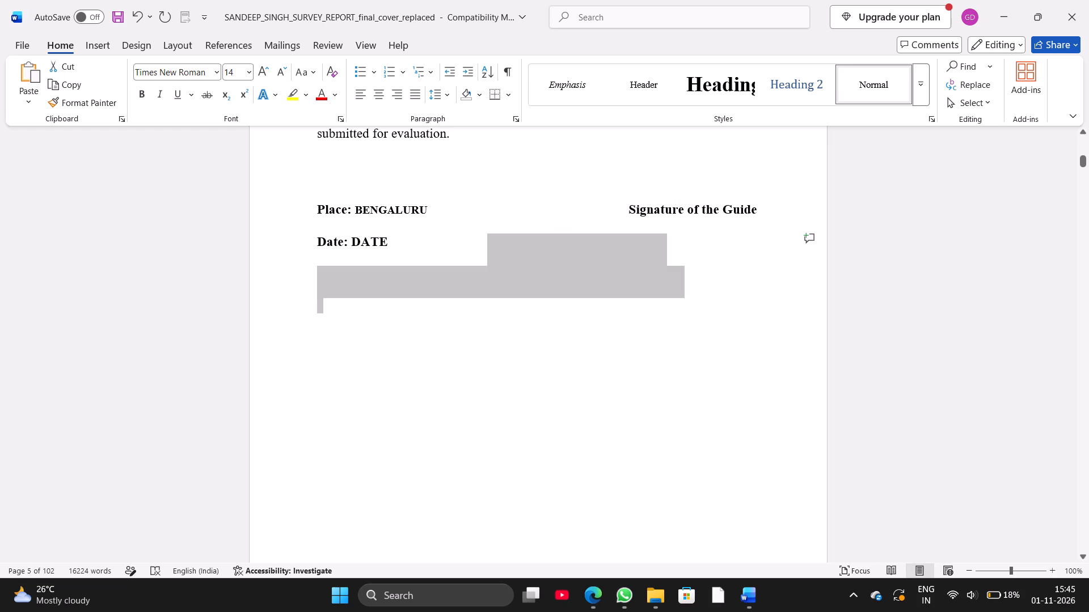
key(BackSpace)
key(BackSpace)
key(BackSpace)
key(BackSpace)
key(BackSpace)
Delete the PLACE placeholder after "Place:" in the Declaration by the Student.
scroll(390, 242, down, 4)
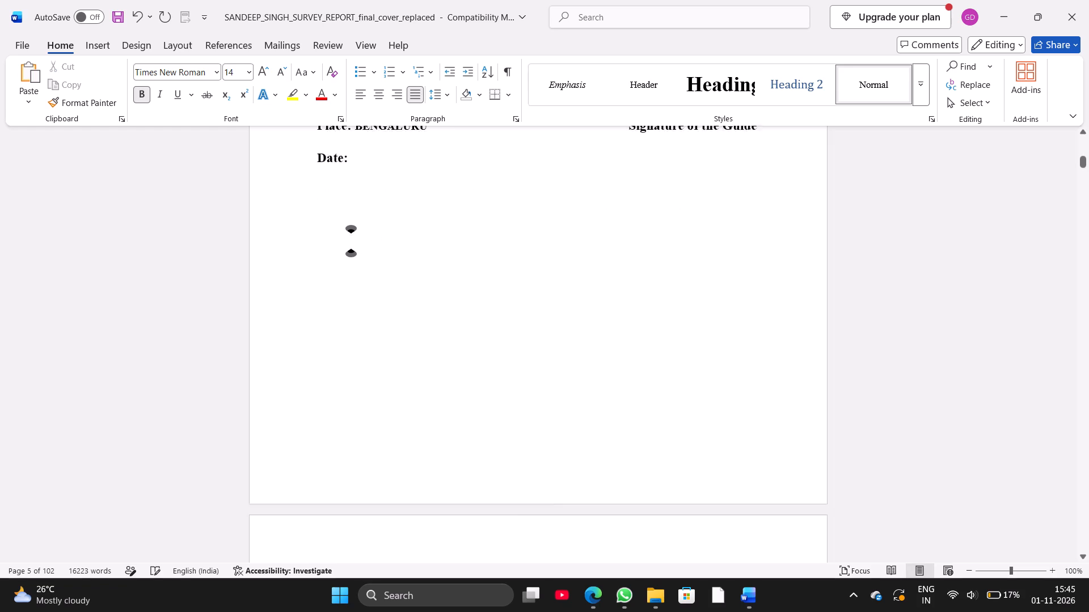
scroll(390, 242, down, 3)
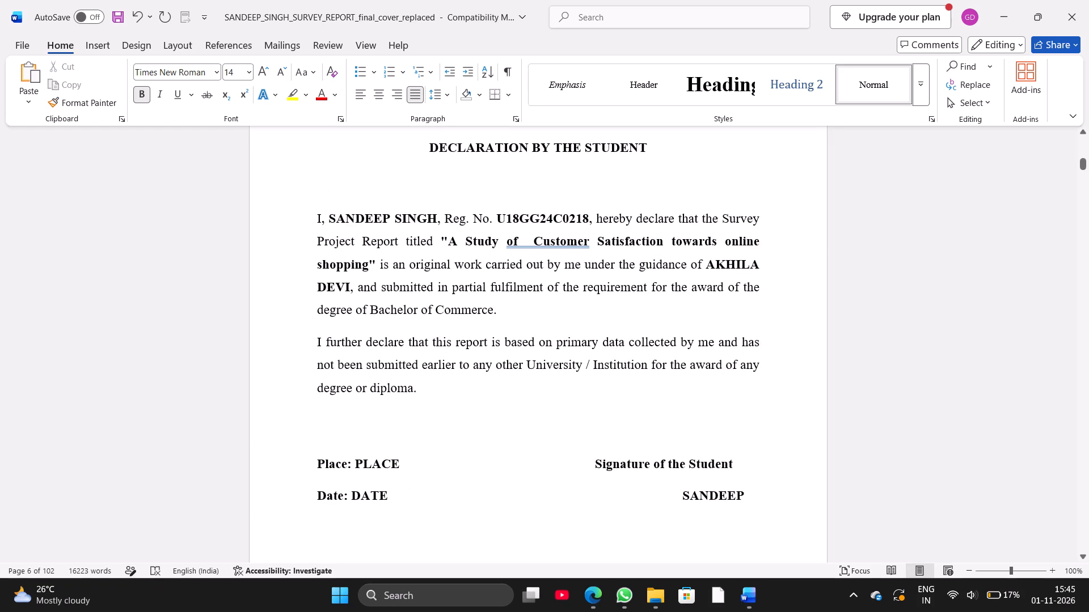
click(401, 461)
key(BackSpace)
key(BackSpace)
key(BackSpace)
key(BackSpace)
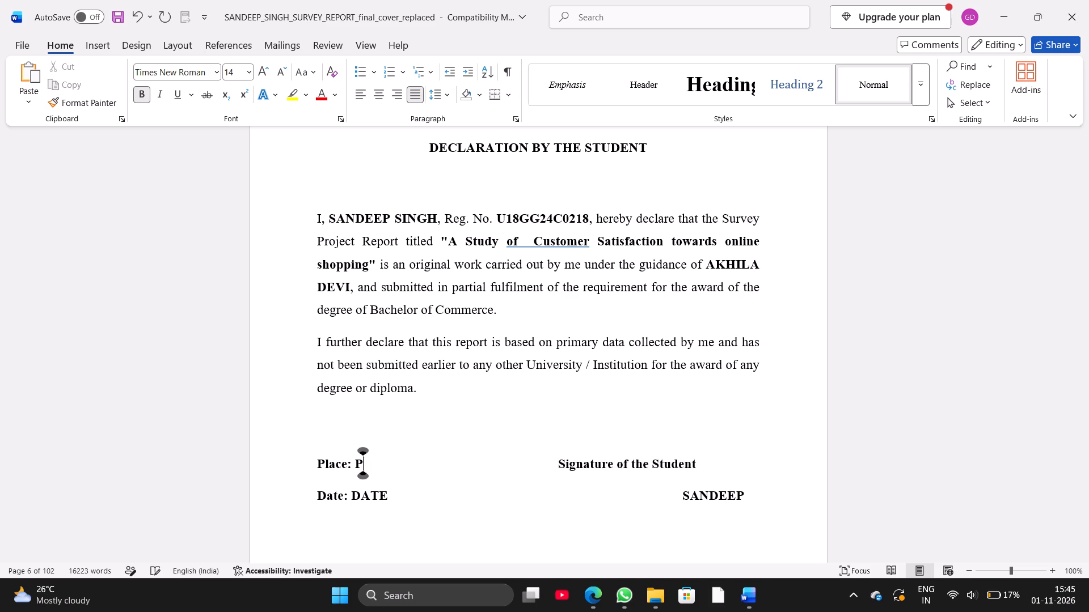
key(BackSpace)
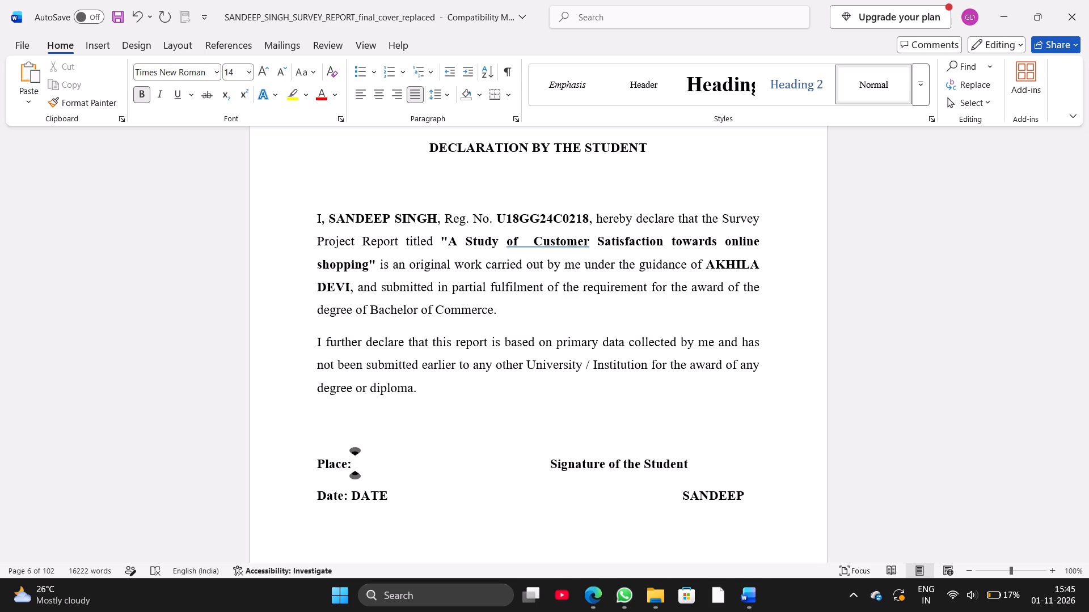
Enter BENGALURU in 12 pt after "Place:" in the Declaration by the Student.
double_click(247, 77)
click(247, 77)
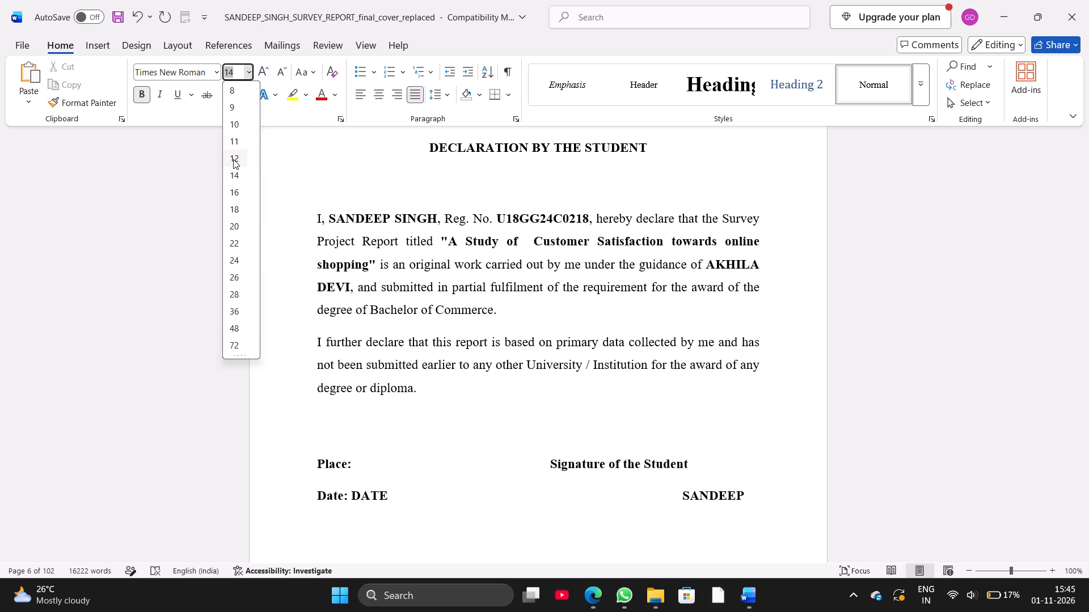
click(233, 159)
text(BENGALURU)
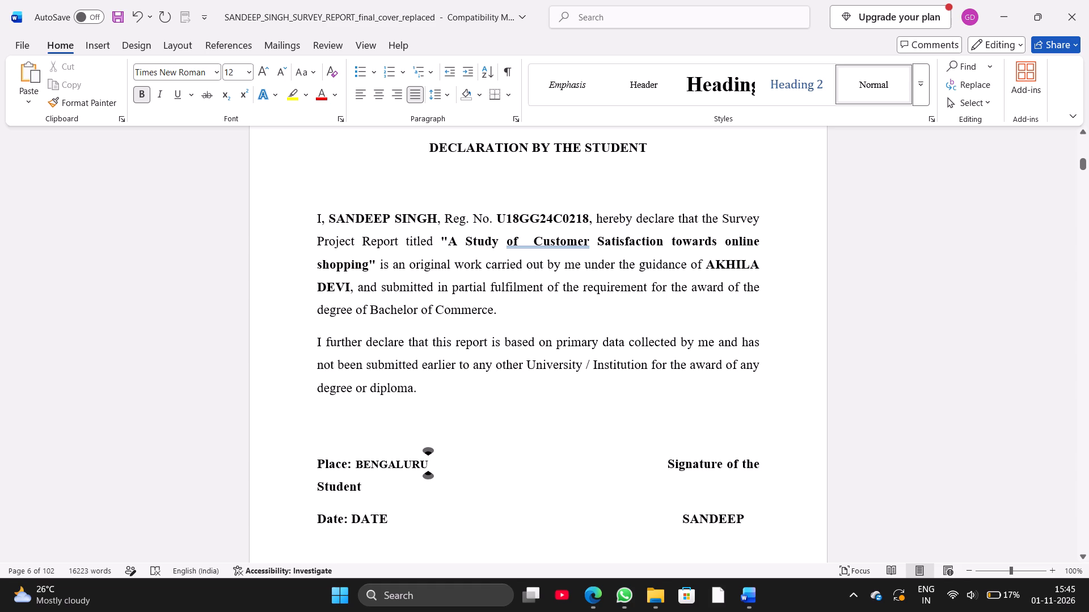
Delete the excess spaces before "Signature of the Student" to fit the whole phrase on the Place line.
click(660, 467)
key(BackSpace)
key(BackSpace)
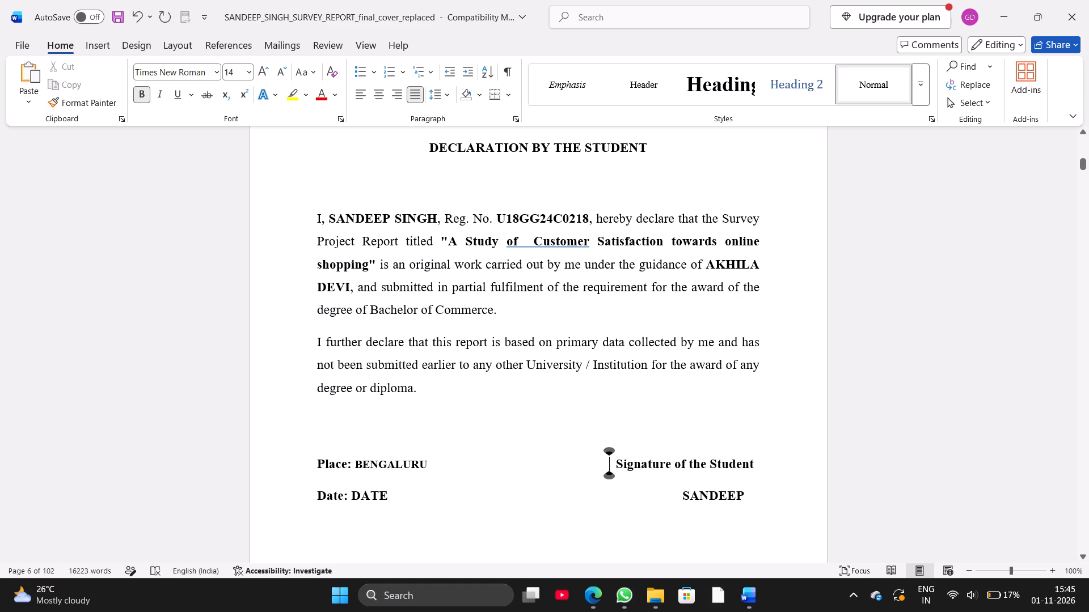
Delete the DATE placeholder and the student's name from the Date line of the student declaration.
click(680, 492)
drag(680, 492, 748, 512)
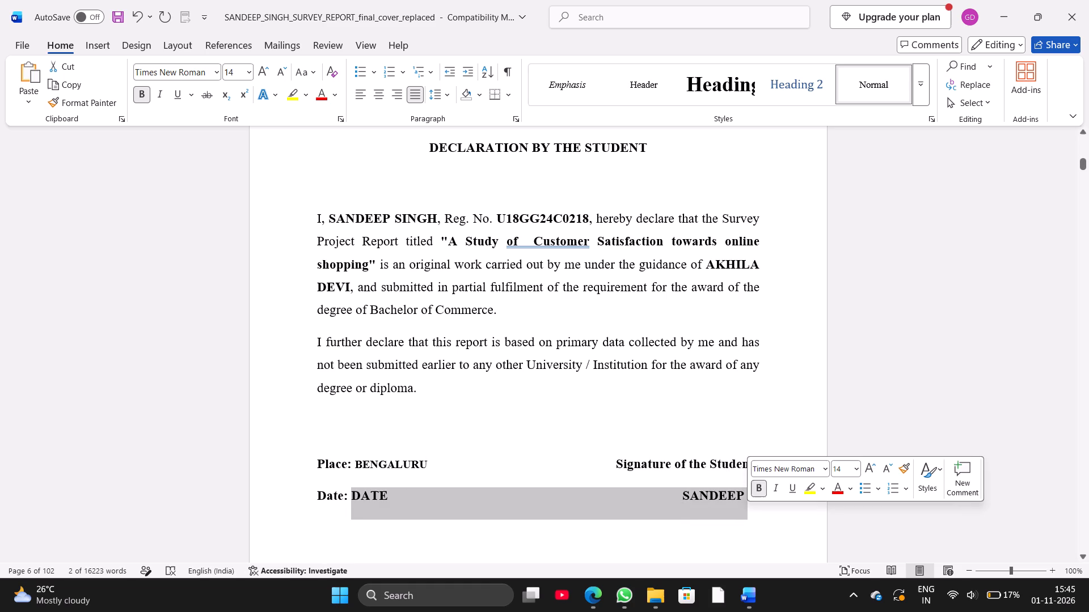
key(Delete)
Delete the student name, UUCMS and registration number block below the closing thanks to family and friends on the acknowledgement page.
scroll(748, 512, down, 2)
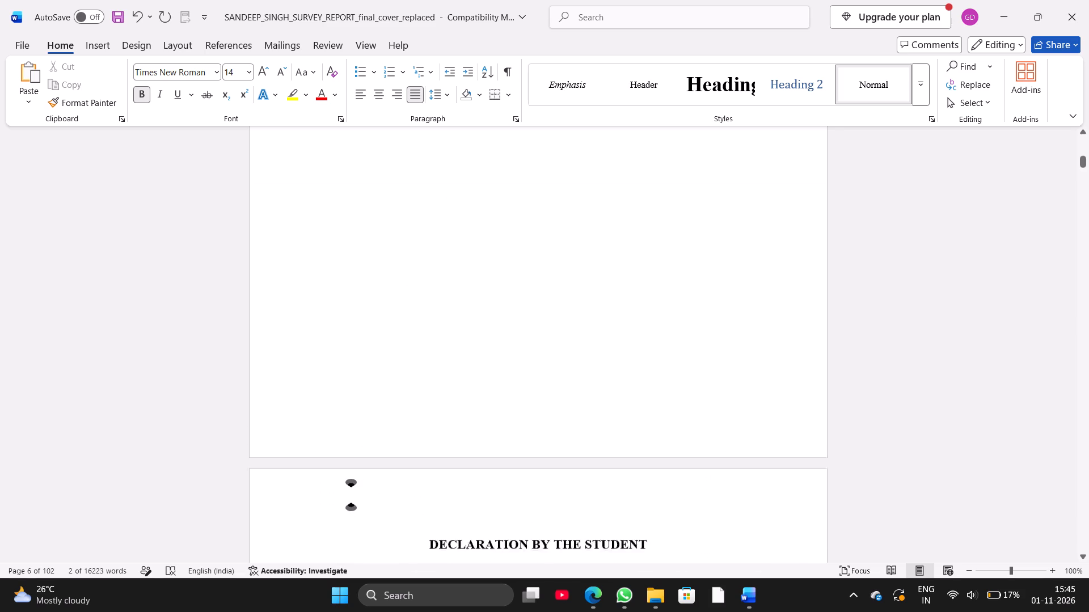
scroll(748, 512, down, 11)
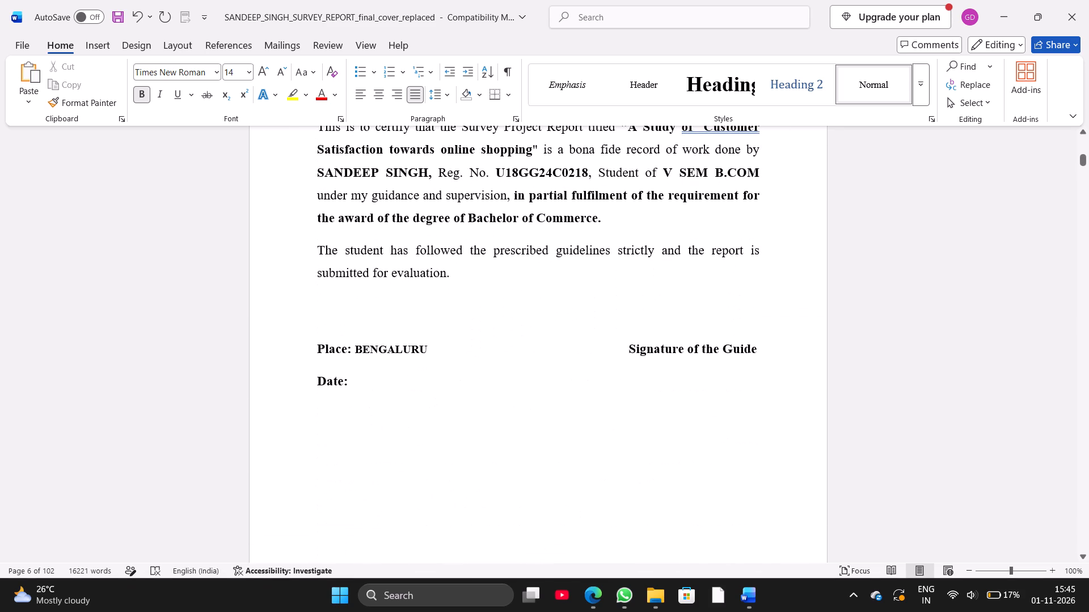
scroll(748, 512, down, 7)
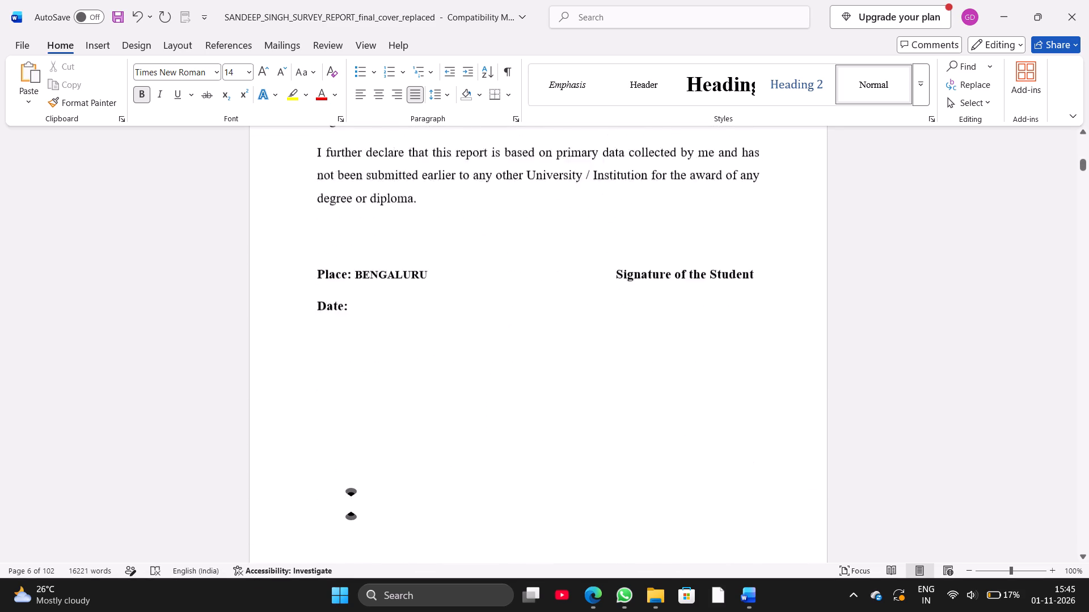
scroll(748, 512, down, 3)
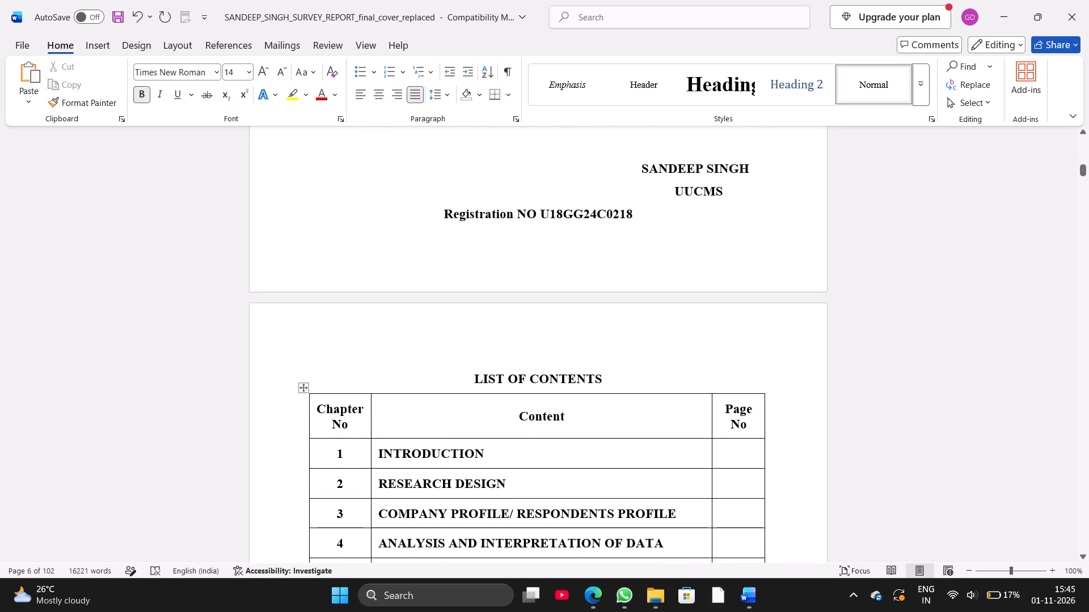
scroll(748, 512, up, 1)
drag(644, 375, 715, 433)
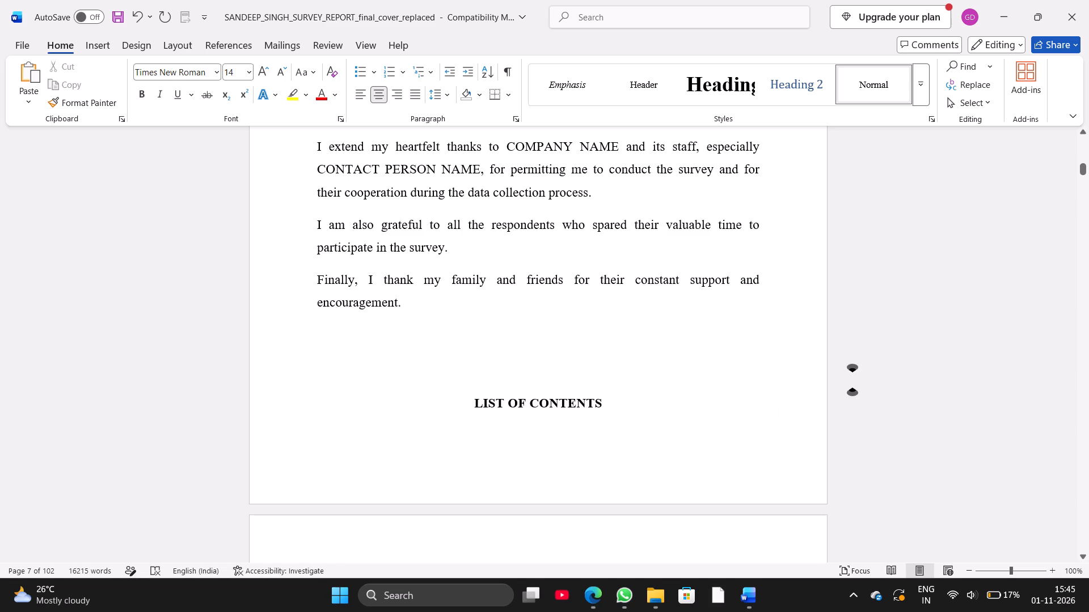
Insert two line breaks before the "LIST OF CONTENTS" heading to push it off the acknowledgement page.
click(469, 399)
key(Return)
key(Return)
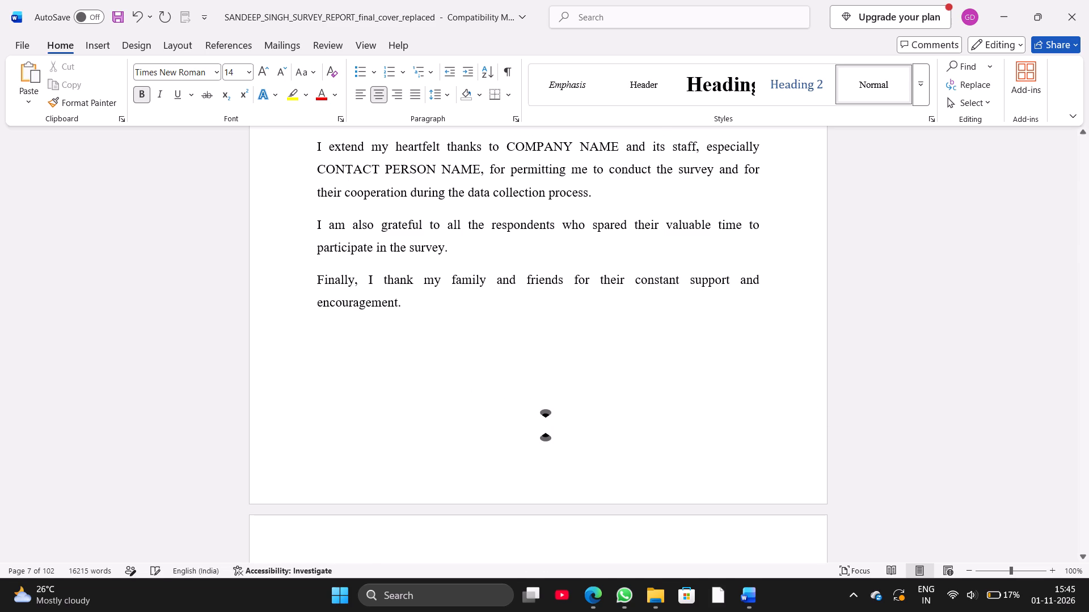
Look through the Chapter 01 Introduction pages to check their layout and page headers.
scroll(469, 399, down, 7)
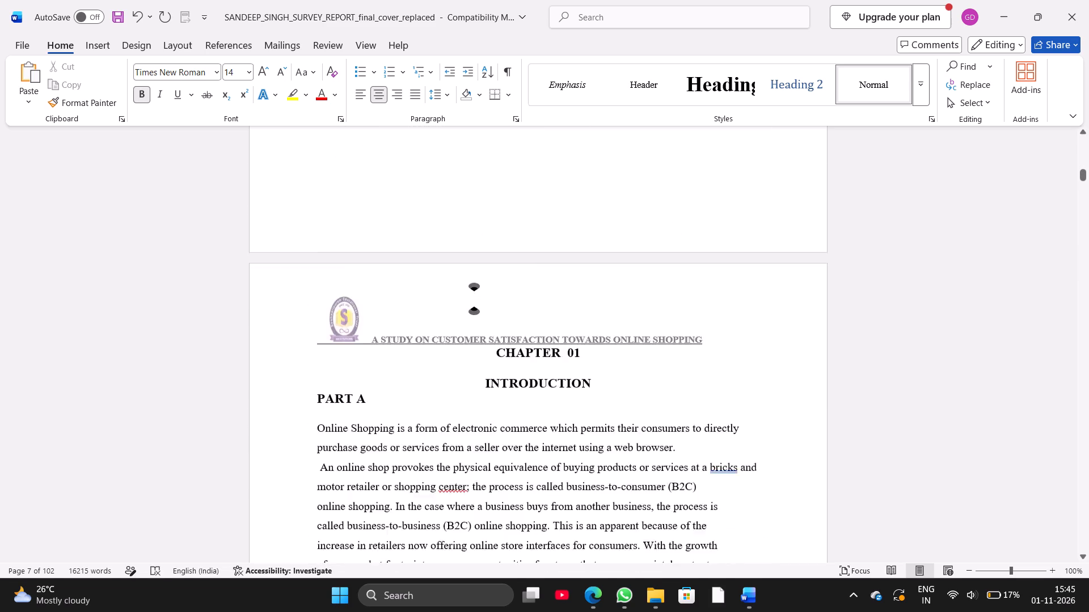
scroll(469, 399, down, 2)
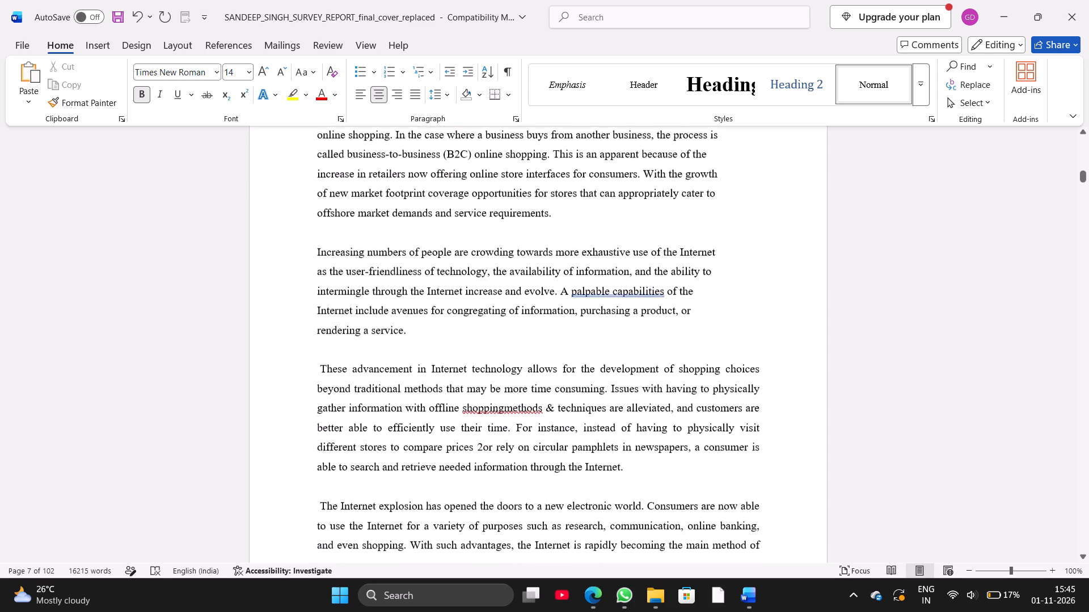
scroll(469, 399, down, 6)
scroll(469, 399, up, 2)
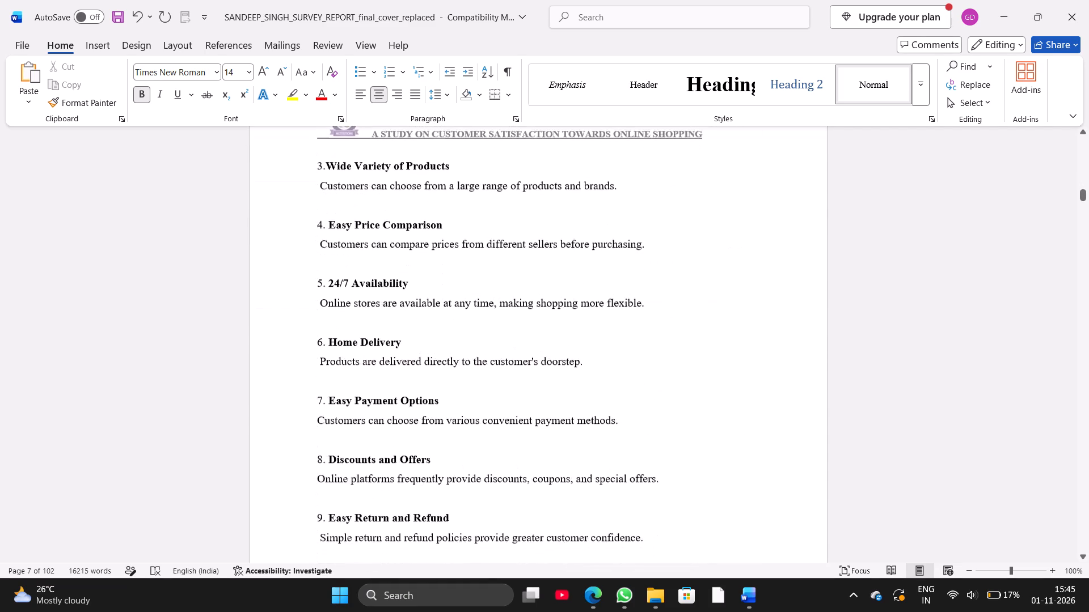
scroll(469, 399, up, 4)
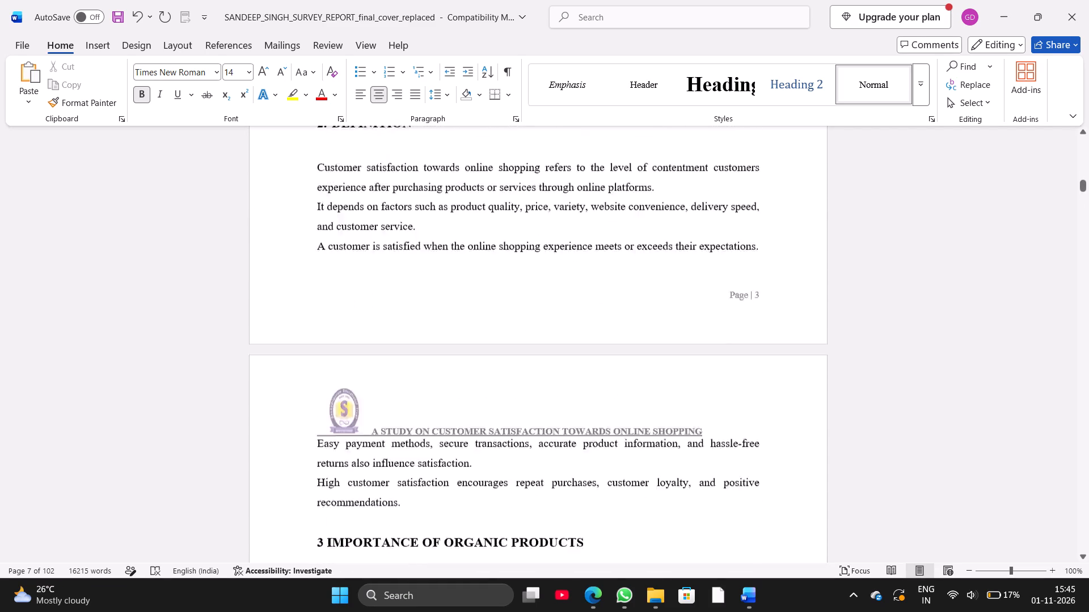
scroll(469, 399, up, 6)
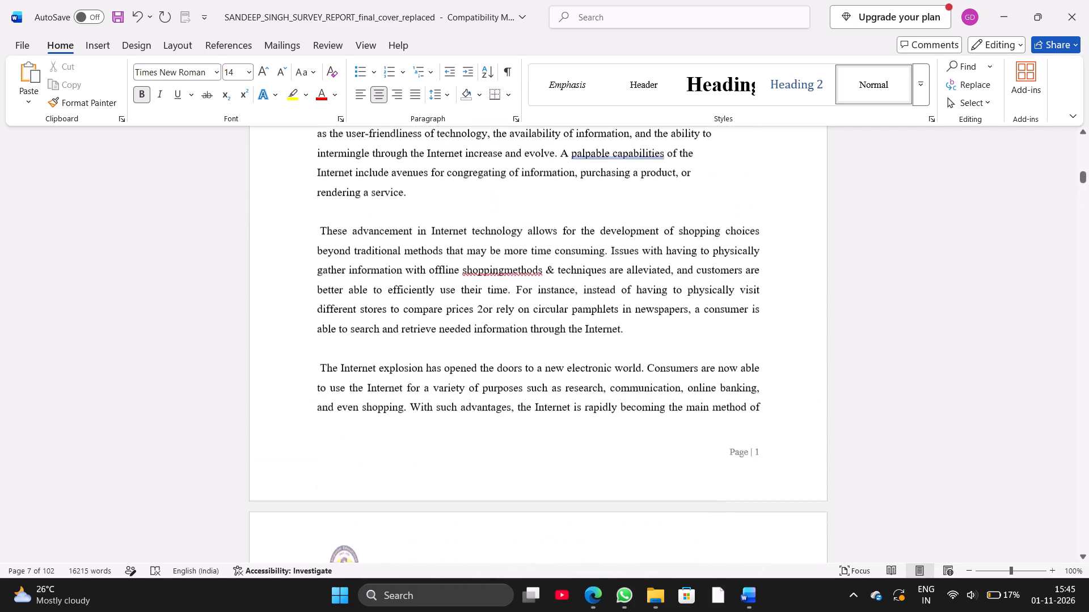
scroll(469, 399, up, 3)
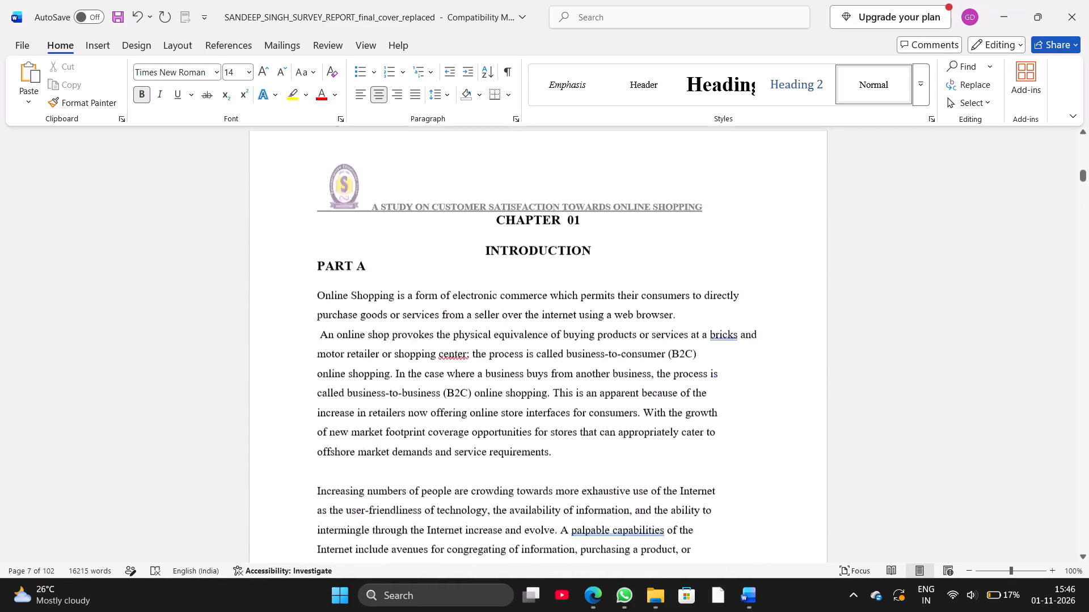
scroll(469, 399, up, 3)
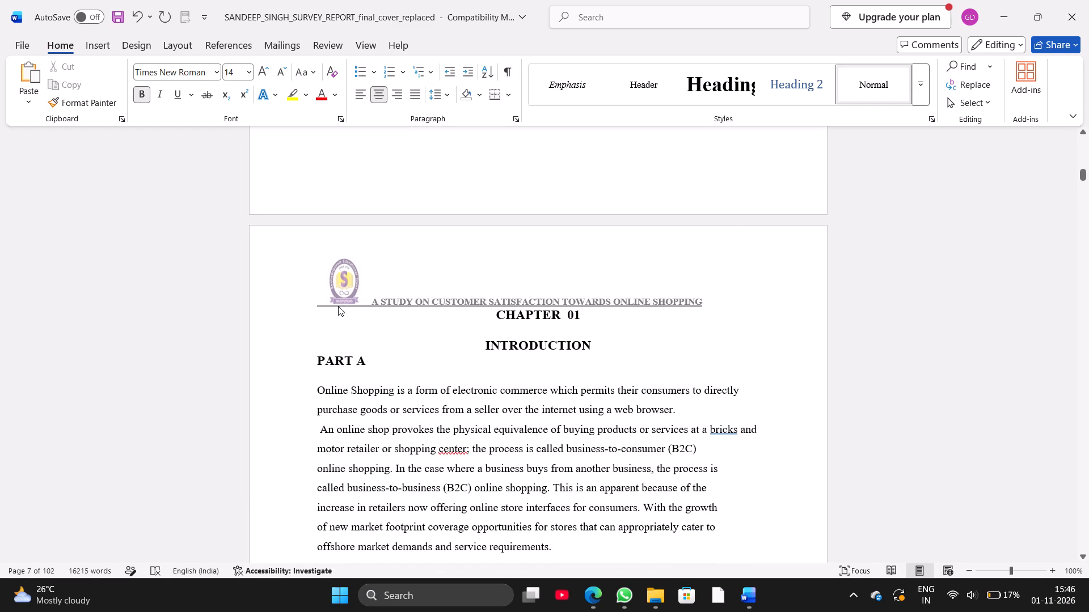
Open the Section 2 header for editing and scale the institution logo down slightly.
double_click(342, 295)
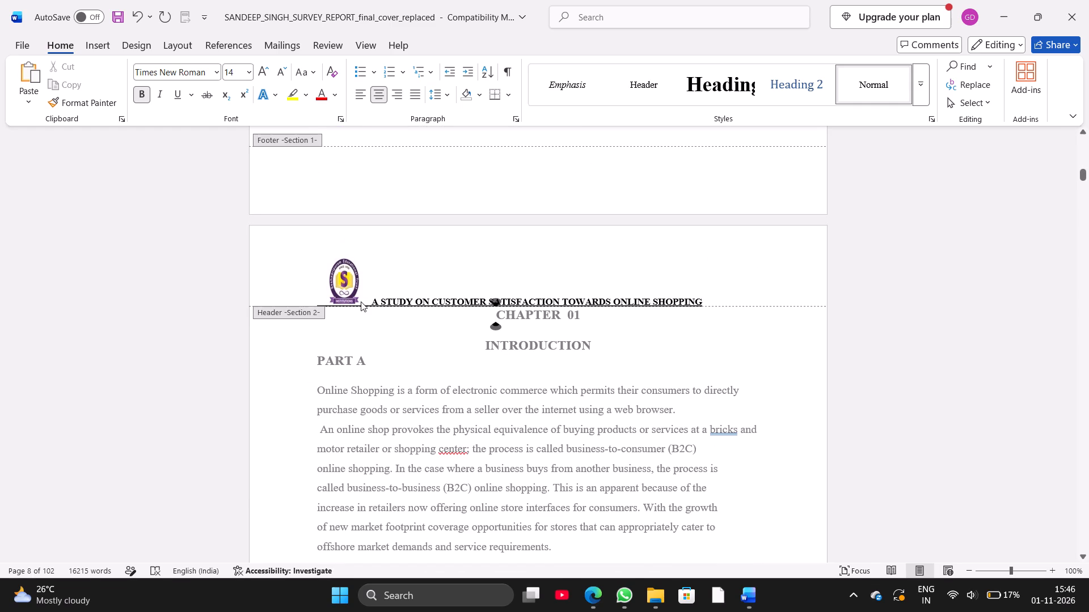
click(350, 287)
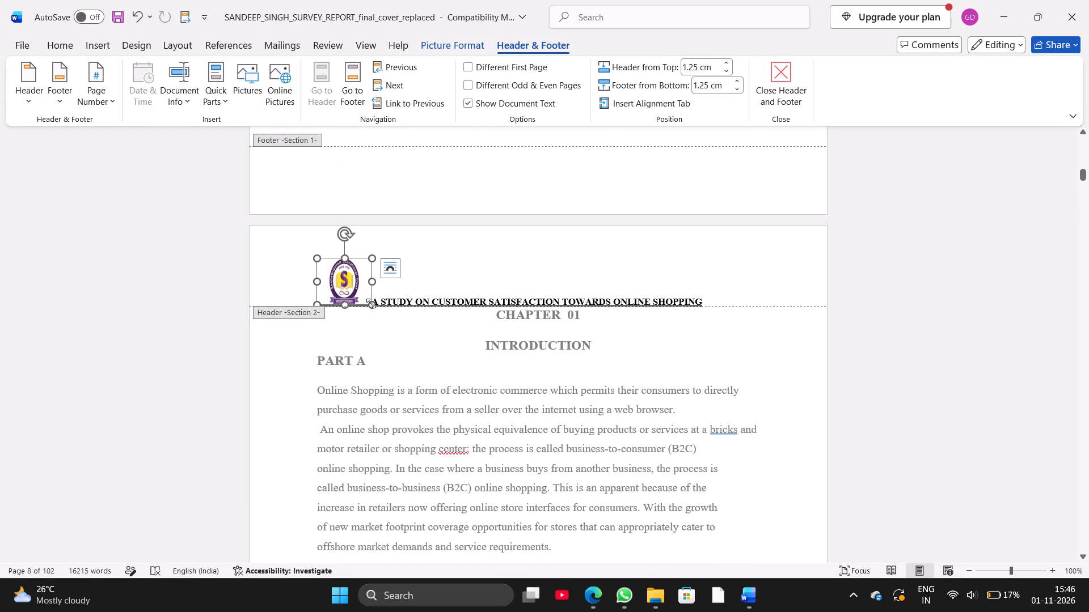
drag(371, 303, 373, 284)
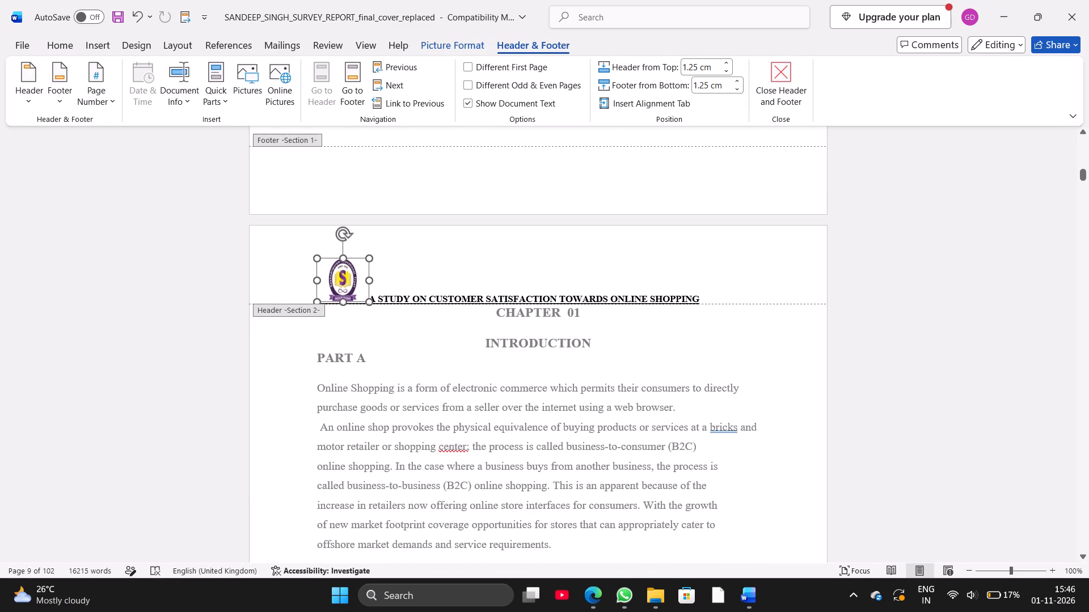
drag(373, 284, 399, 279)
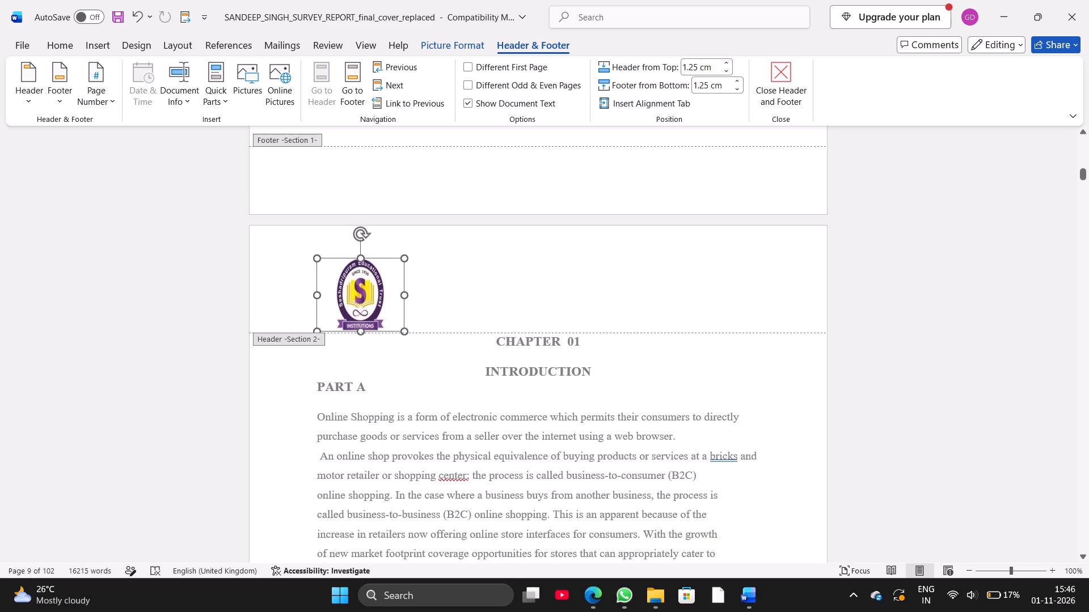
drag(399, 279, 371, 266)
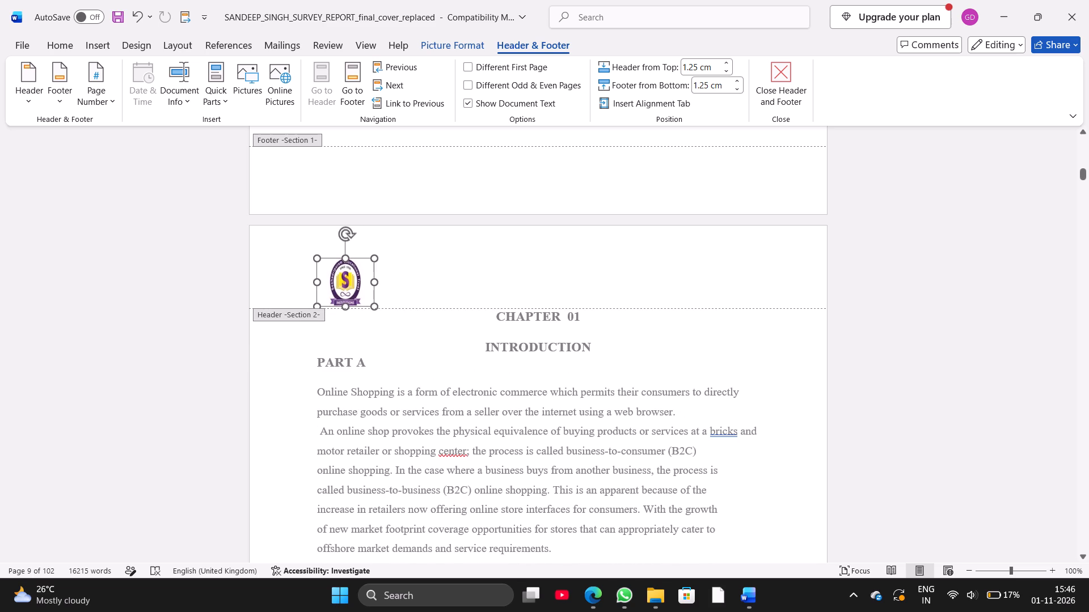
drag(371, 266, 364, 262)
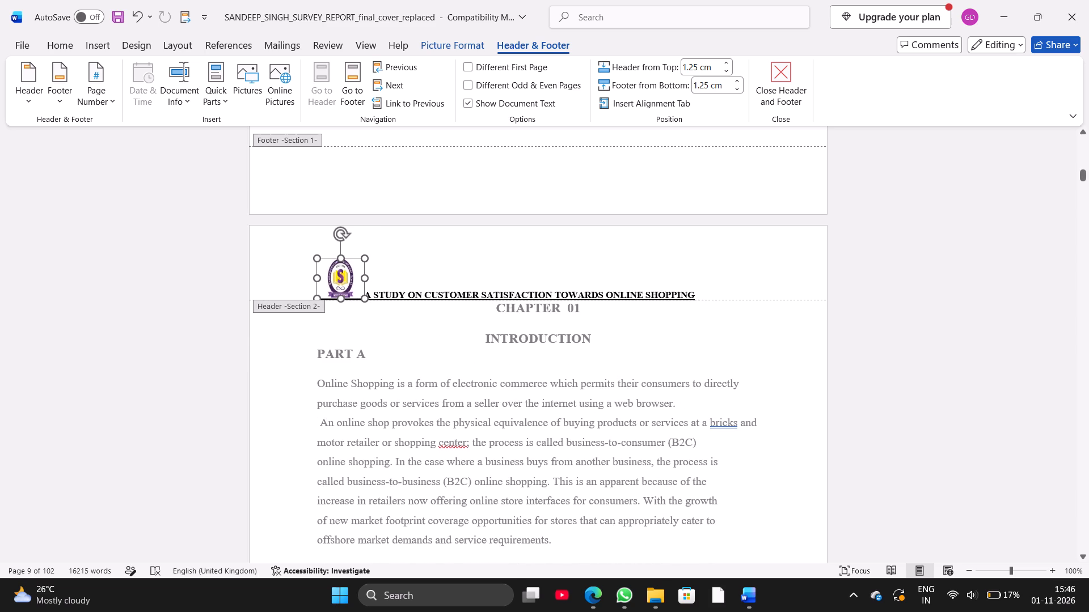
Widen the header logo horizontally while keeping its height, to give the emblem a rounder shape.
drag(365, 277, 371, 279)
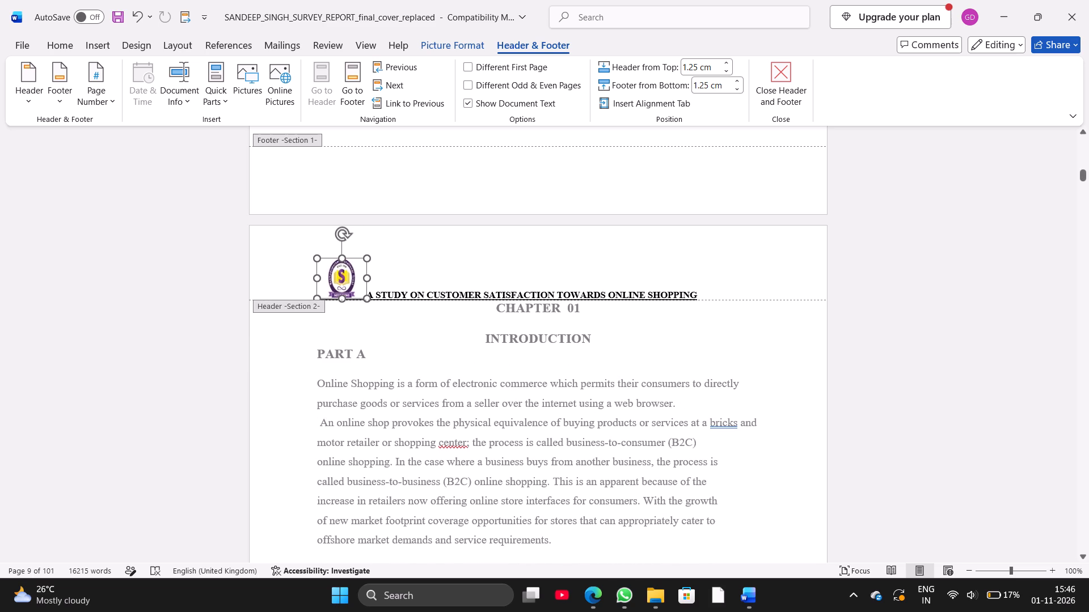
drag(371, 279, 377, 280)
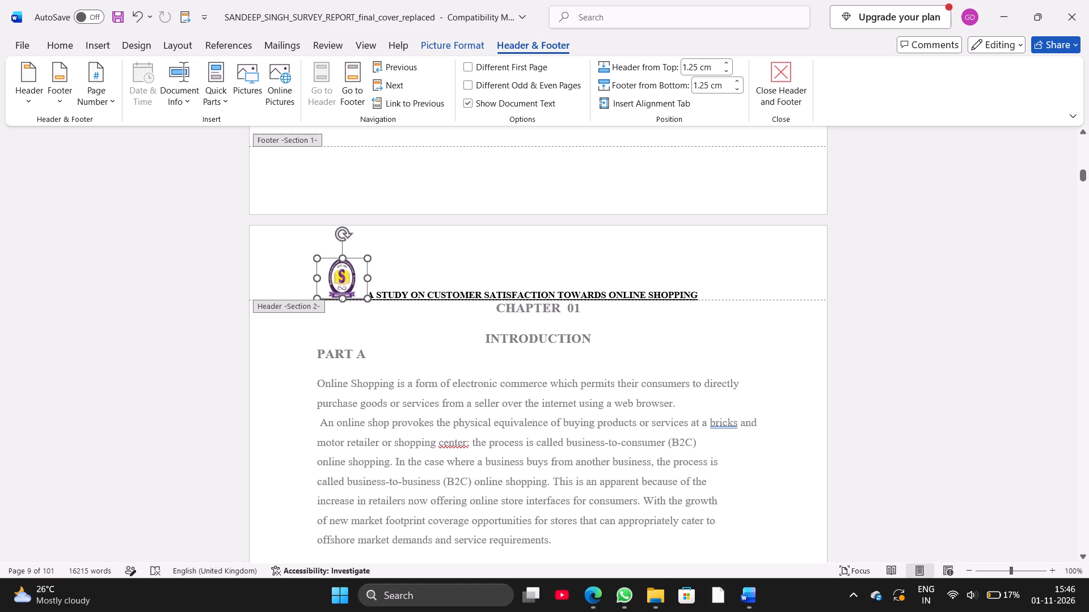
drag(377, 280, 381, 283)
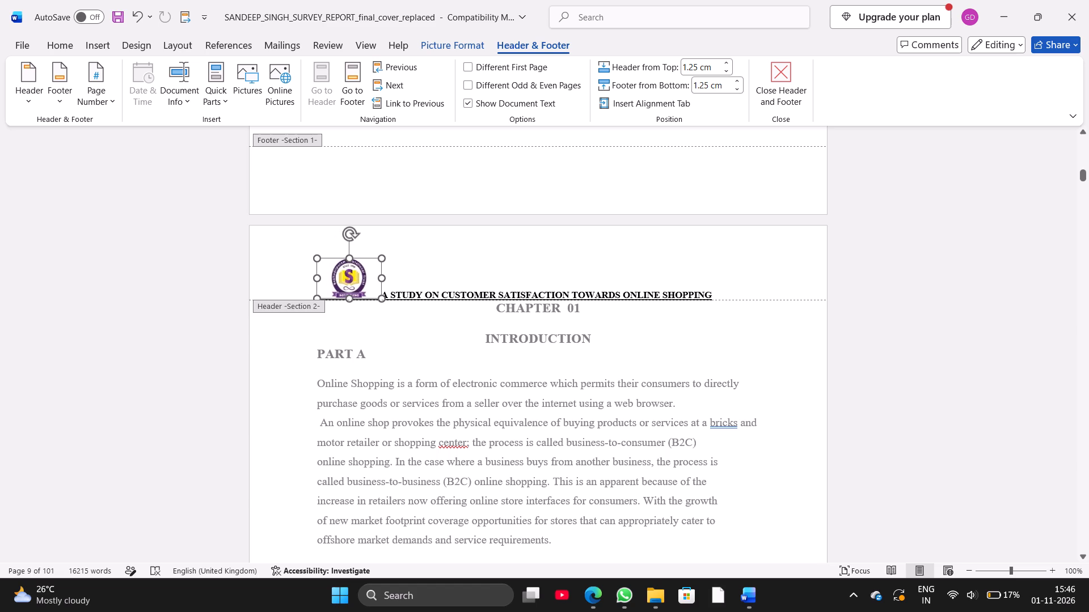
drag(381, 283, 381, 283)
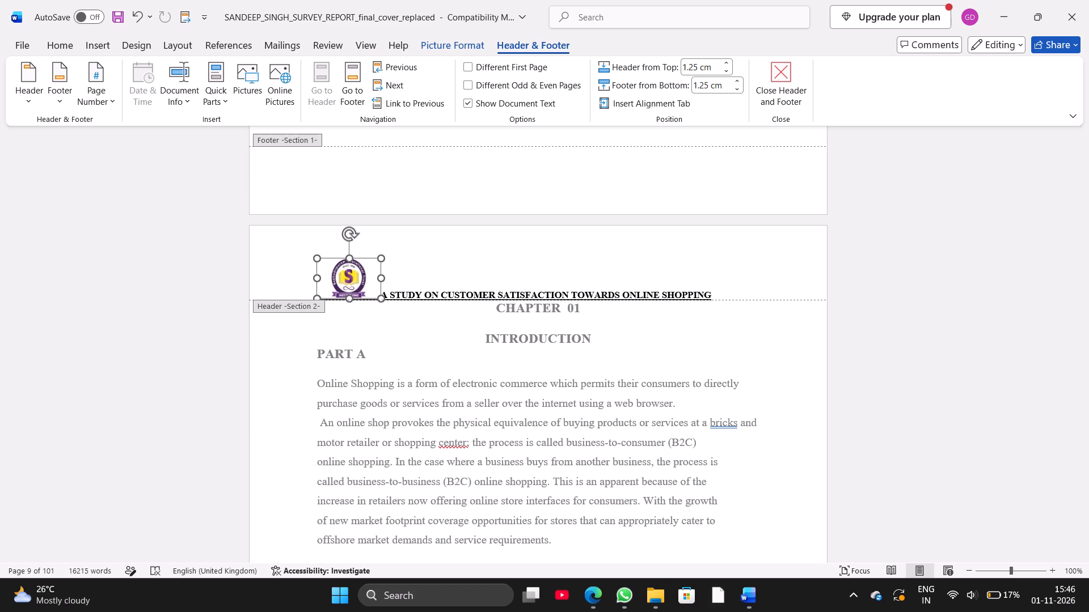
Scale the widened header logo down proportionally to fit it beside the study title, clear of the CHAPTER 01 heading.
click(451, 266)
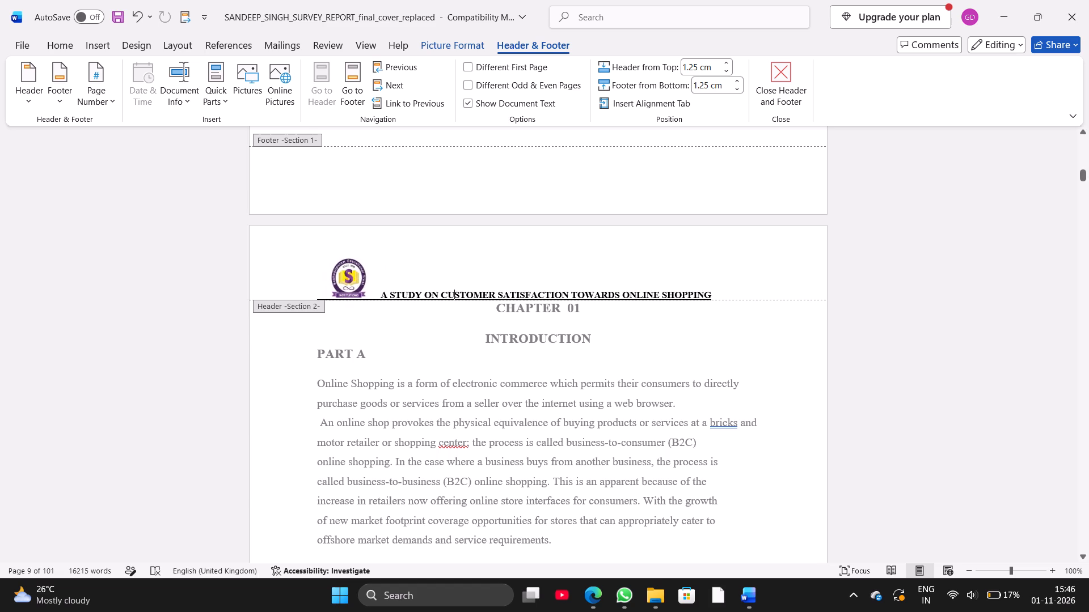
click(337, 283)
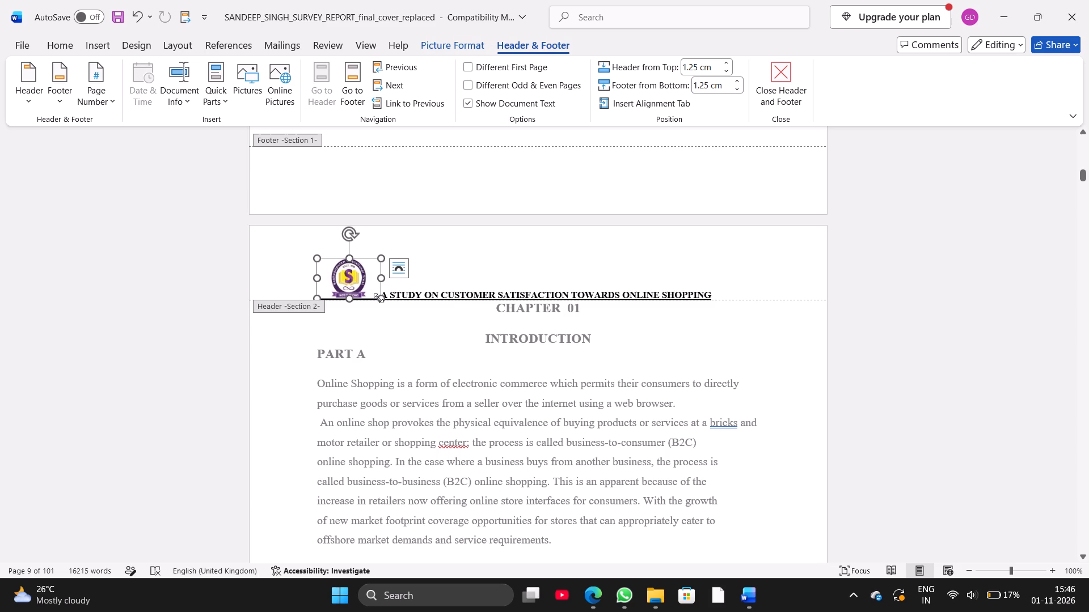
drag(379, 299, 361, 283)
click(361, 283)
drag(382, 301, 372, 293)
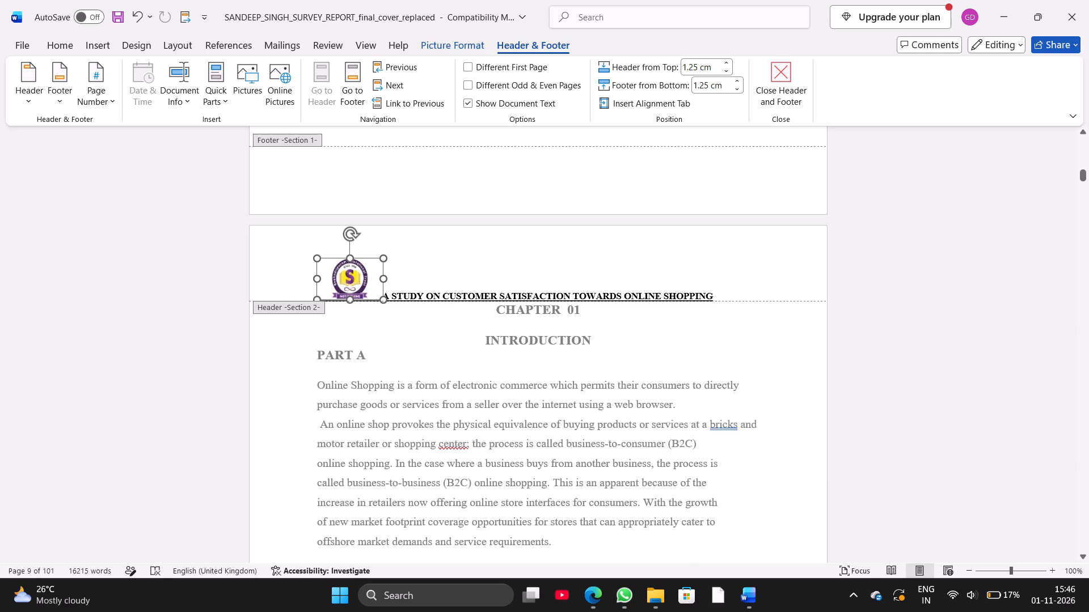
drag(372, 293, 332, 266)
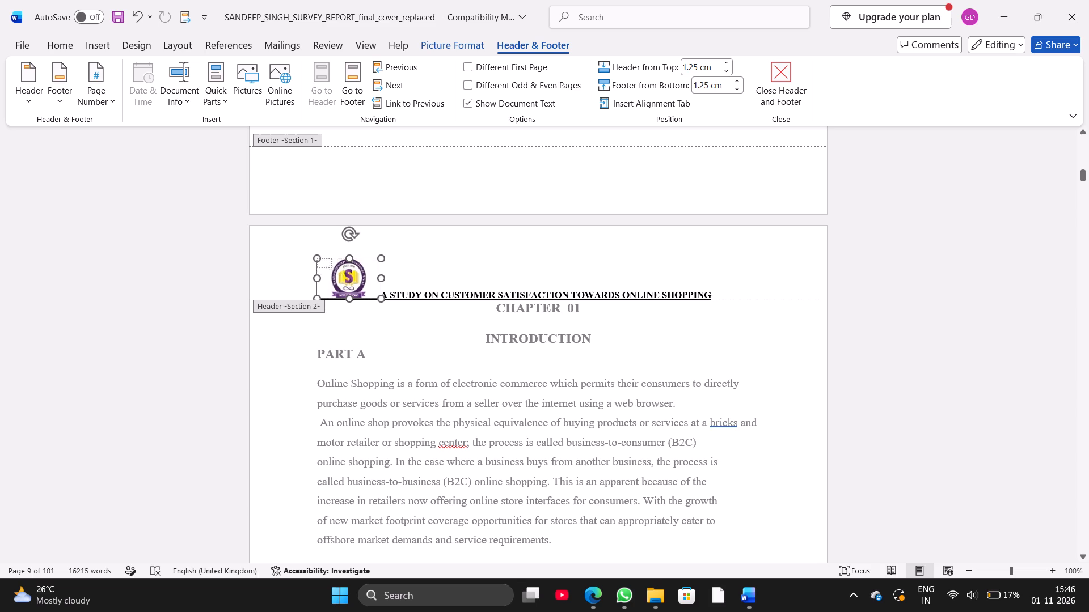
drag(332, 266, 353, 285)
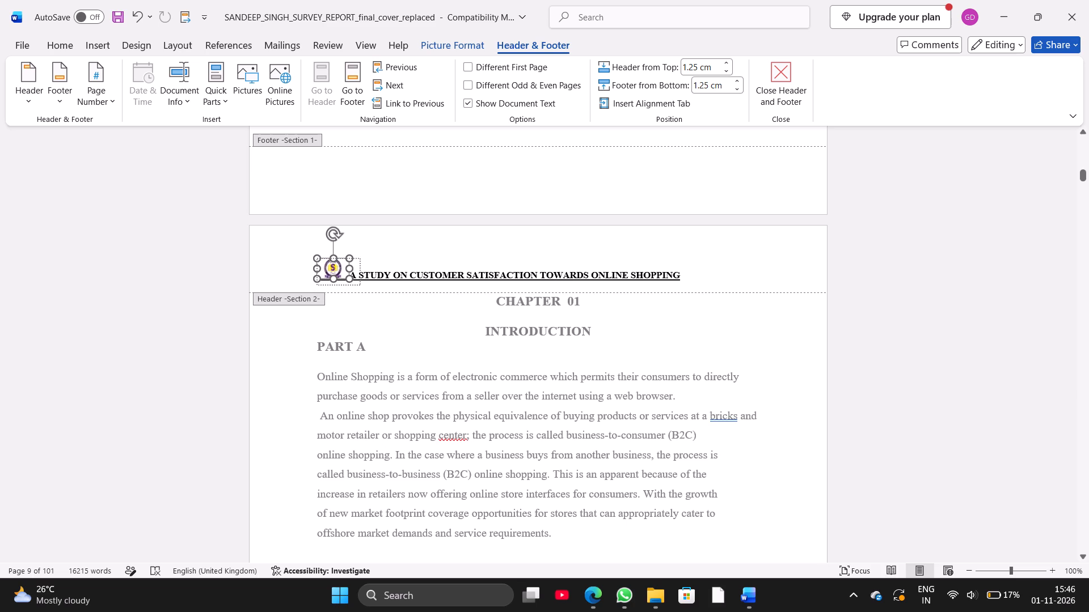
drag(353, 285, 361, 288)
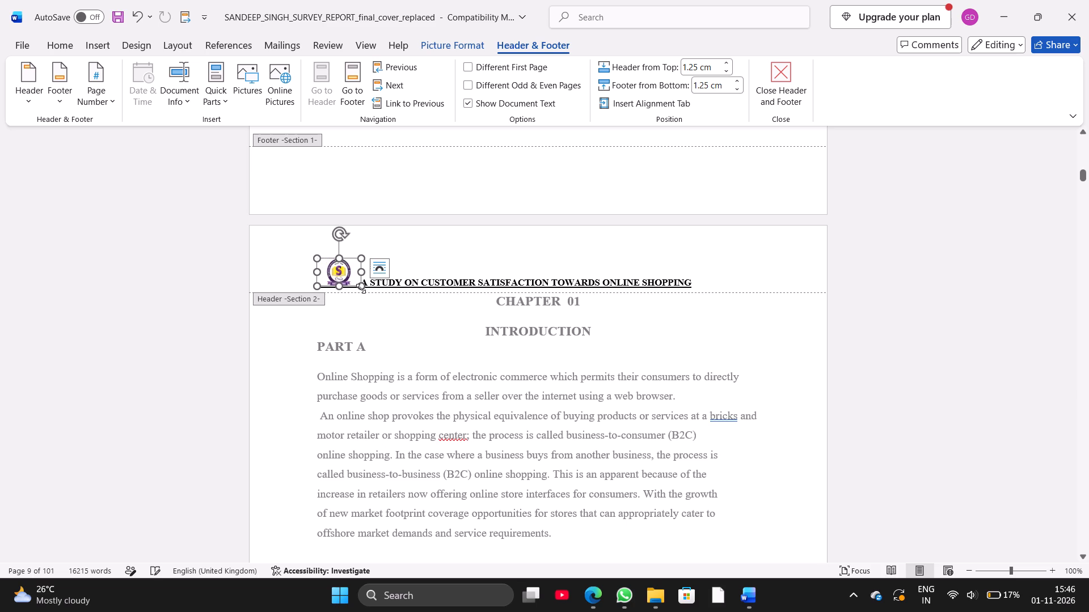
Enlarge the Section 2 header logo slightly and return to editing the document body.
click(361, 288)
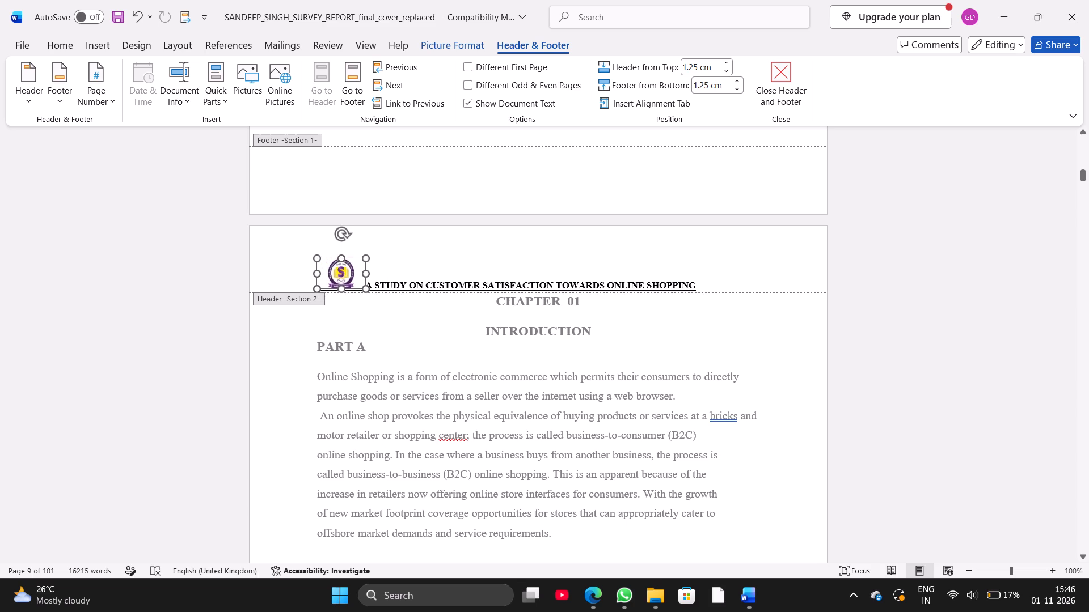
click(427, 259)
scroll(381, 356, up, 4)
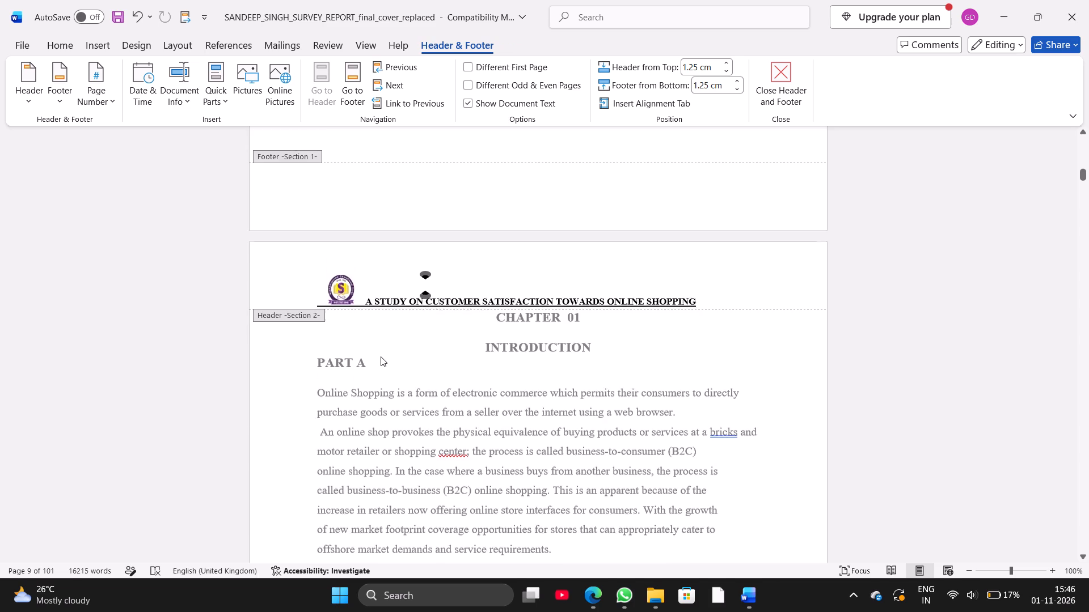
scroll(381, 356, up, 5)
scroll(381, 356, down, 1)
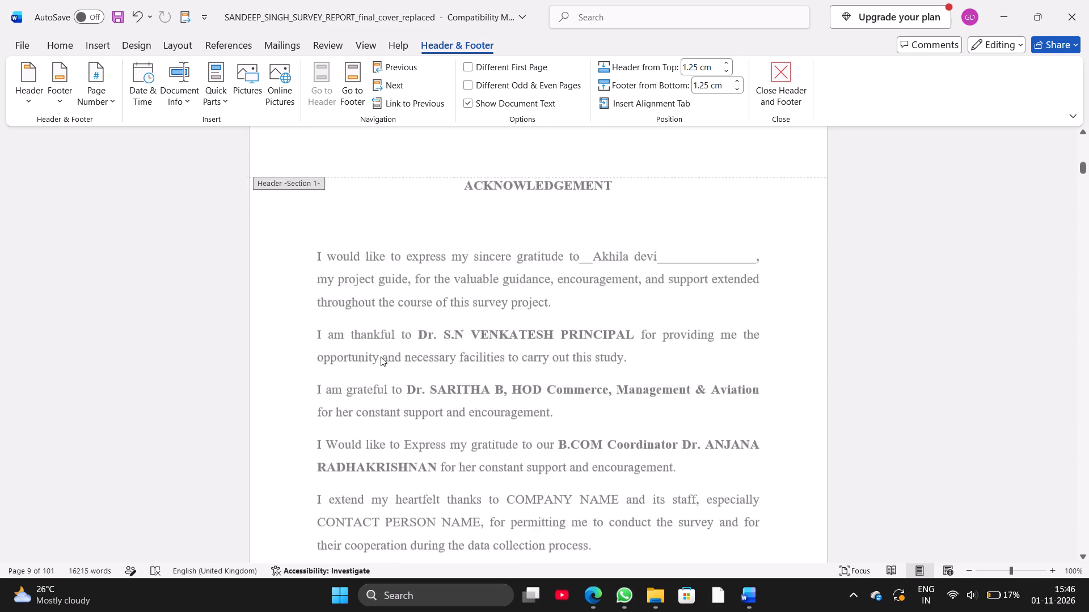
scroll(381, 356, down, 1)
scroll(381, 356, up, 1)
double_click(584, 198)
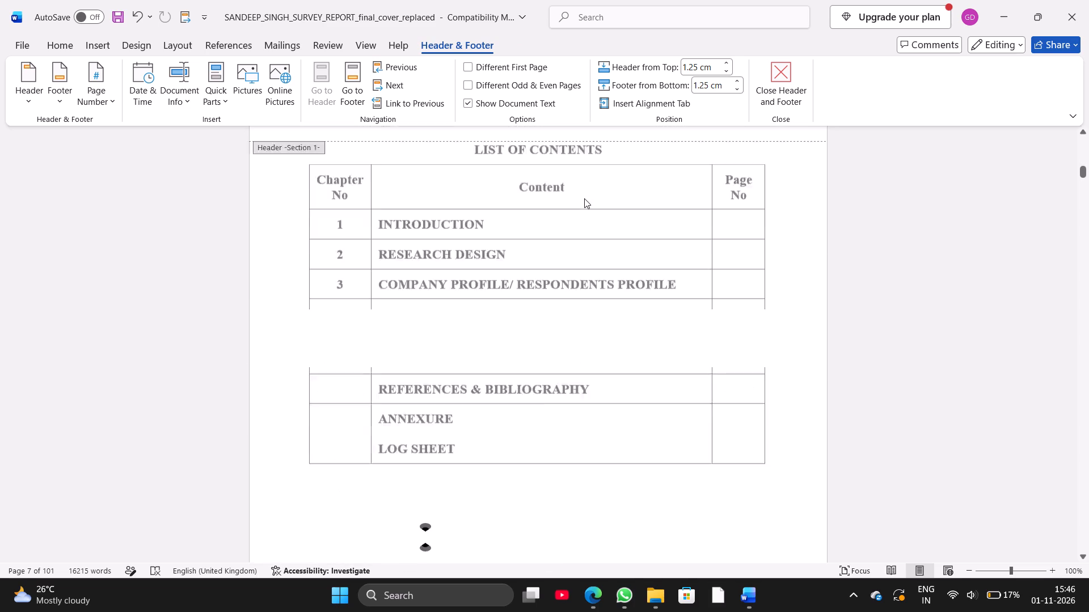
Delete the blank-line underscores that follow the project guide's name in the first Acknowledgement paragraph.
scroll(560, 328, up, 11)
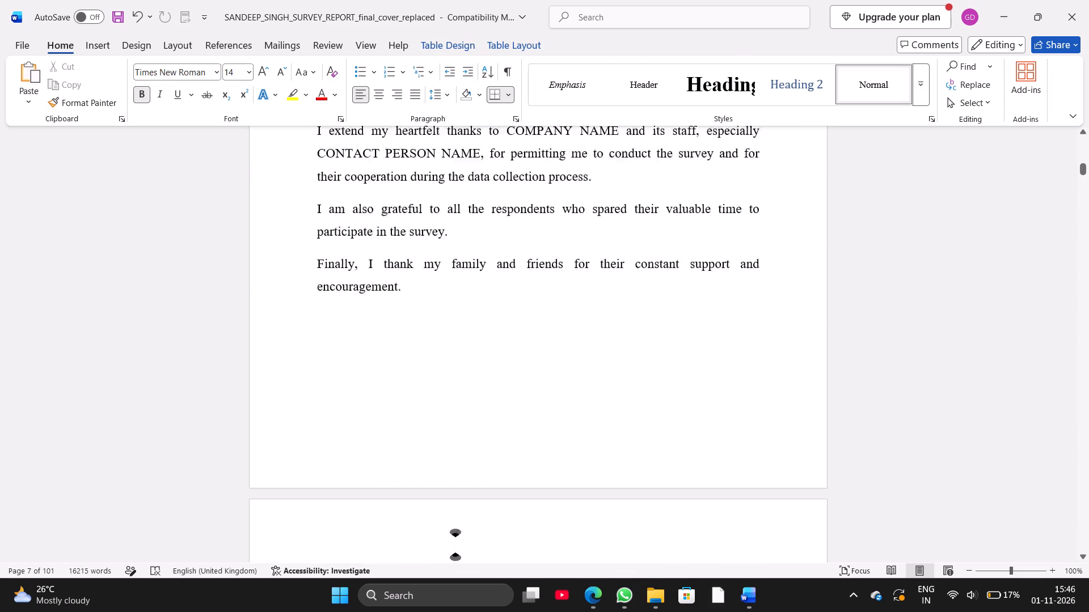
scroll(560, 328, up, 1)
scroll(560, 328, down, 1)
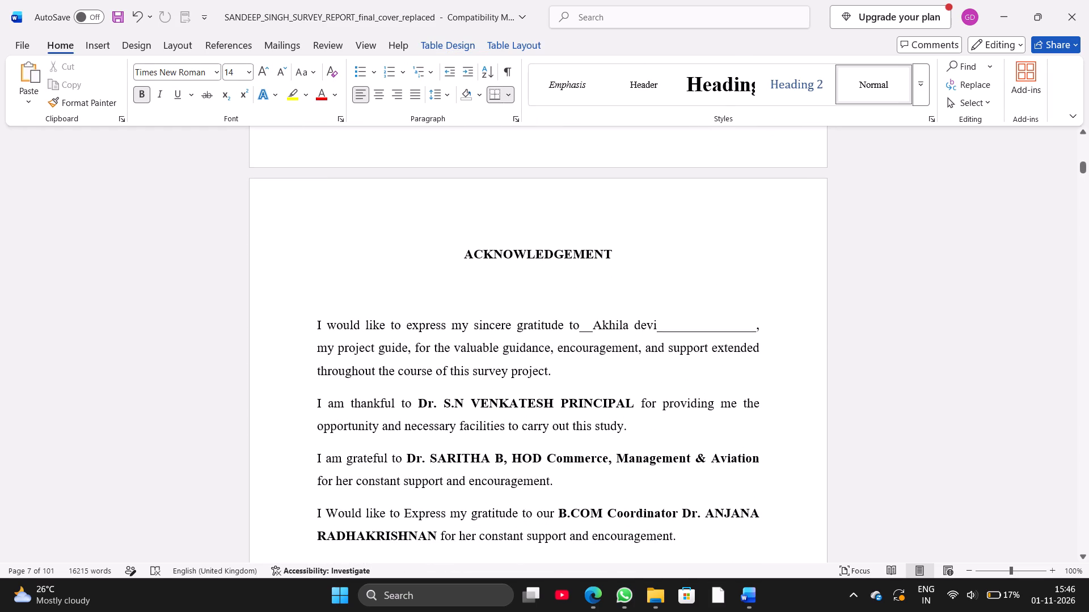
click(755, 330)
key(BackSpace)
key(BackSpace)
key(BackSpace)
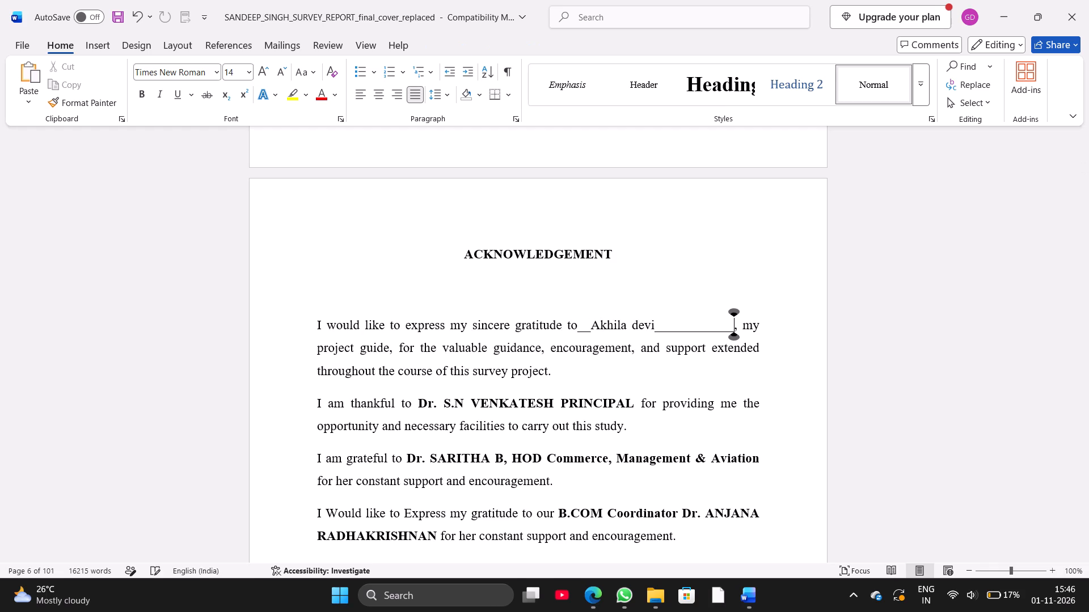
key(BackSpace)
key(BackSpace)
key(BackSpace)
key(BackSpace)
key(BackSpace)
key(BackSpace)
key(BackSpace)
key(BackSpace)
key(BackSpace)
key(BackSpace)
key(BackSpace)
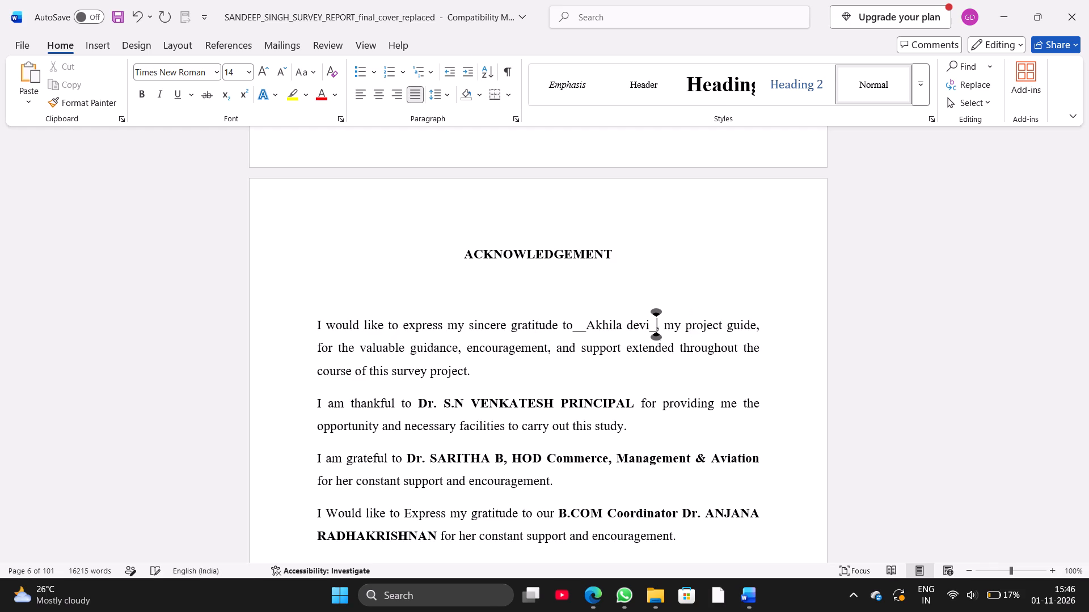
key(BackSpace)
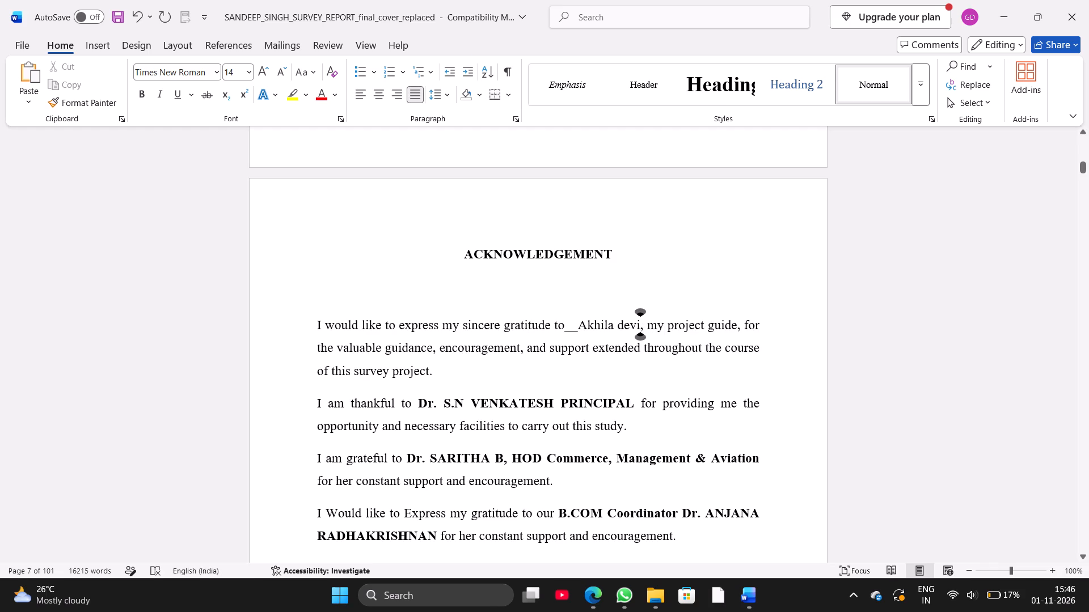
Replace the underscores before the project guide's name in the Acknowledgement with a single space.
click(576, 330)
key(BackSpace)
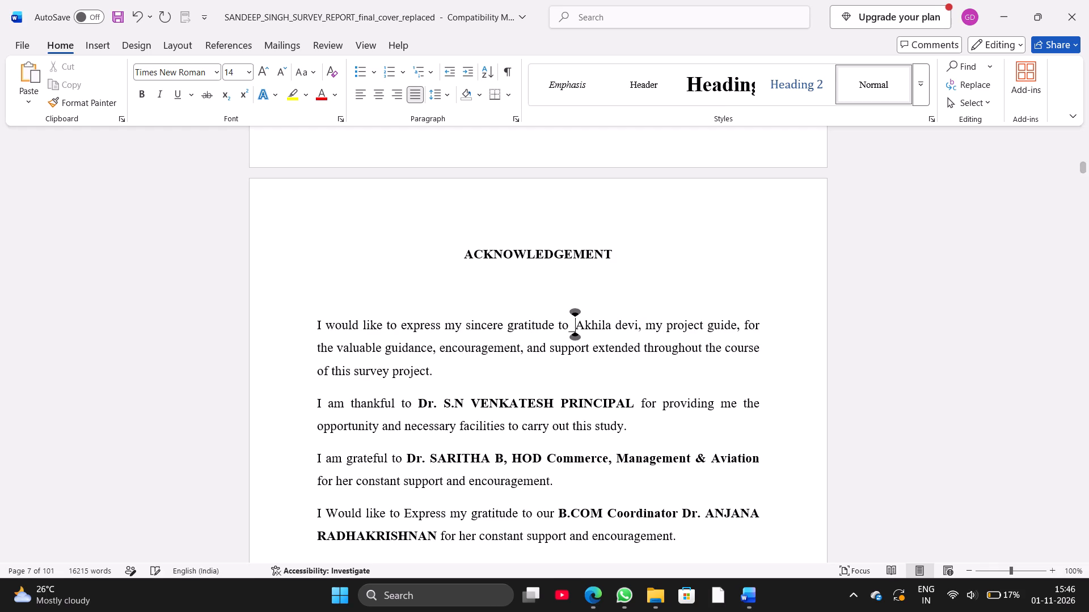
key(BackSpace)
key(space)
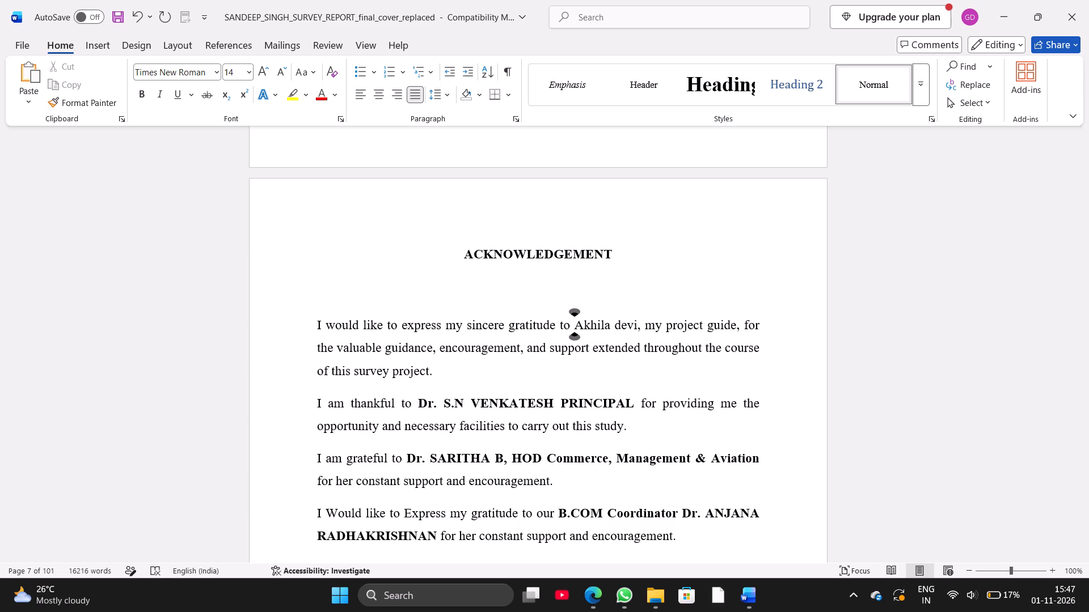
Replace the PLACE placeholder on the Certificate of the College page with BENGALURU.
scroll(576, 330, up, 9)
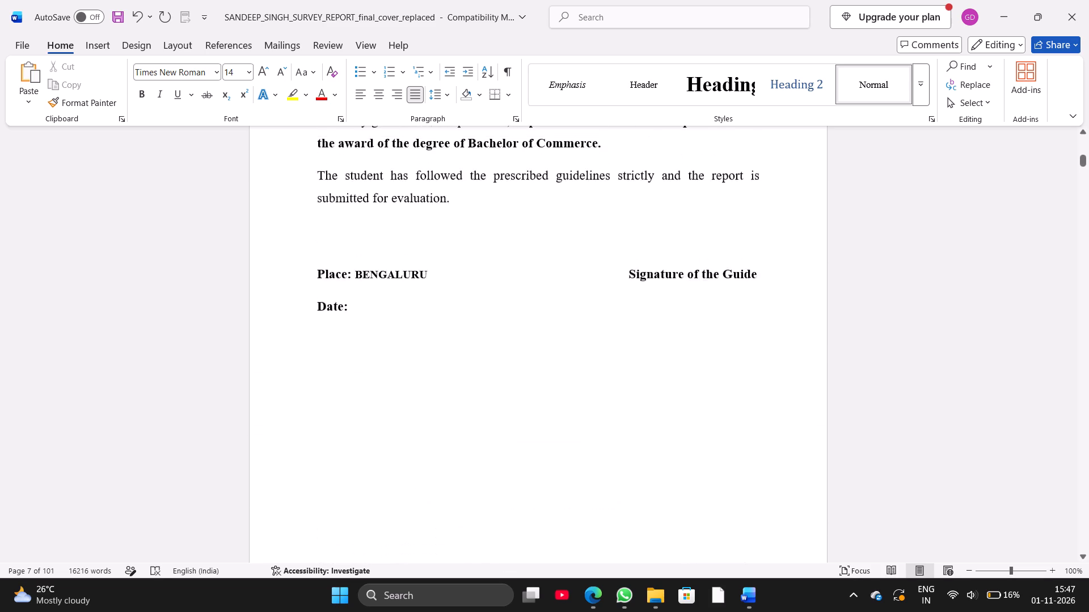
scroll(576, 330, up, 1)
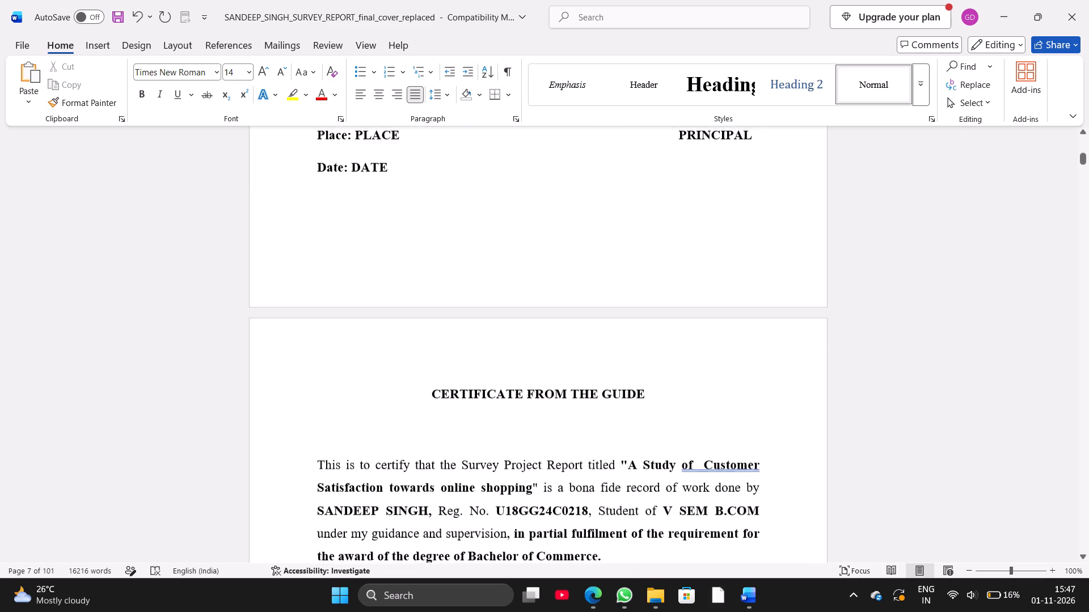
scroll(576, 330, up, 1)
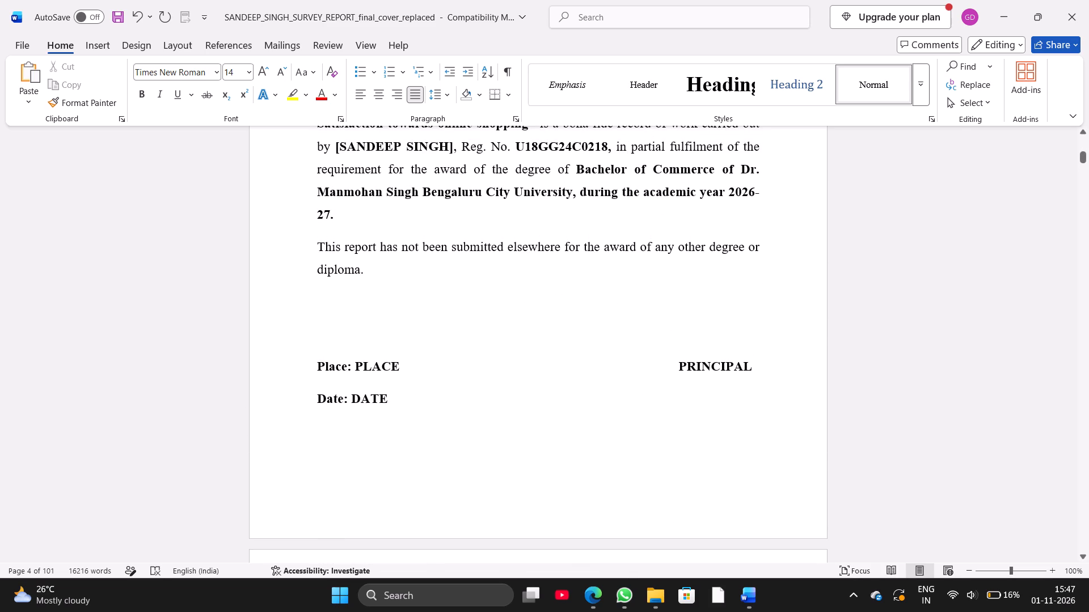
scroll(415, 367, up, 1)
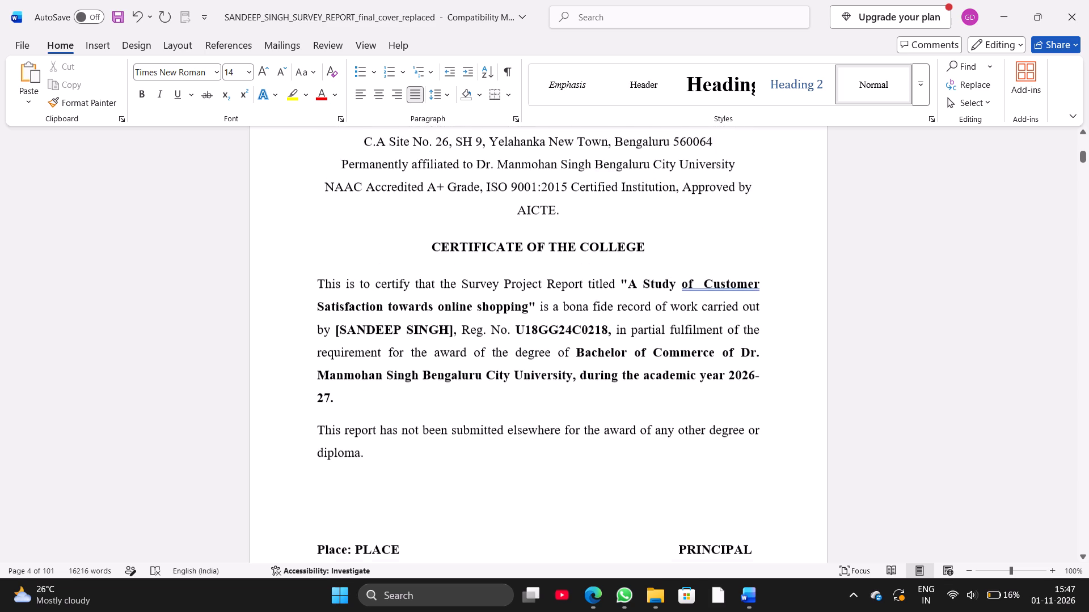
scroll(415, 367, up, 1)
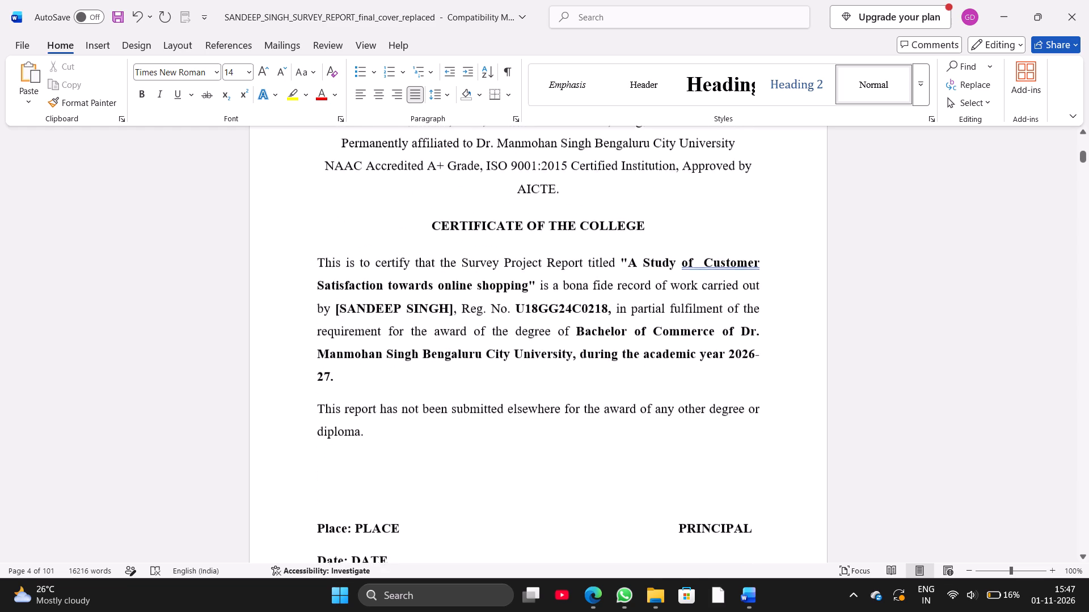
scroll(415, 367, up, 1)
click(406, 458)
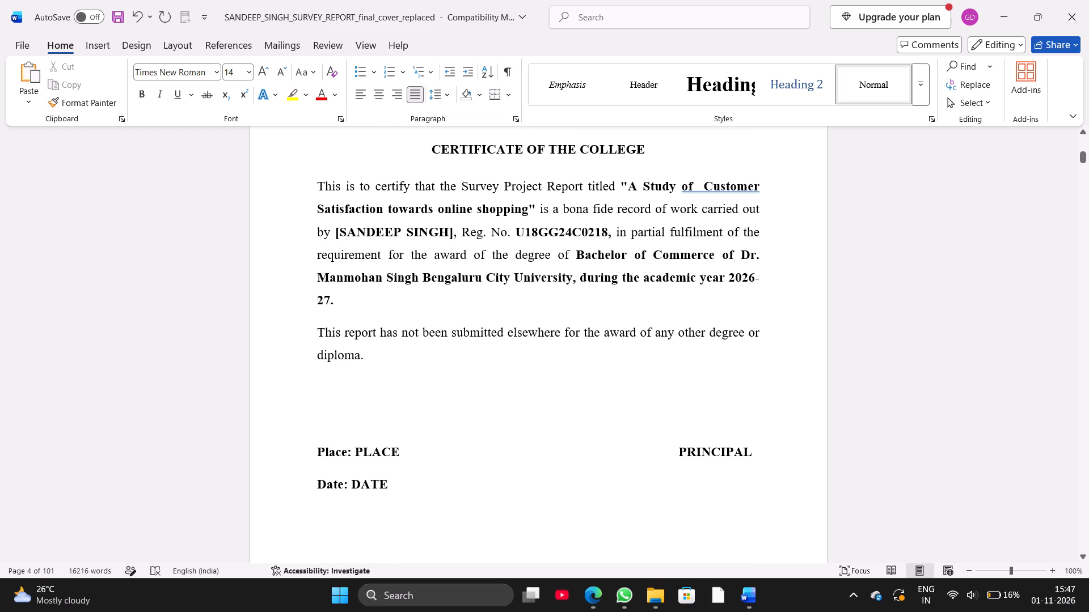
key(BackSpace)
key(BackSpace)
key(BackSpace)
key(BackSpace)
key(BackSpace)
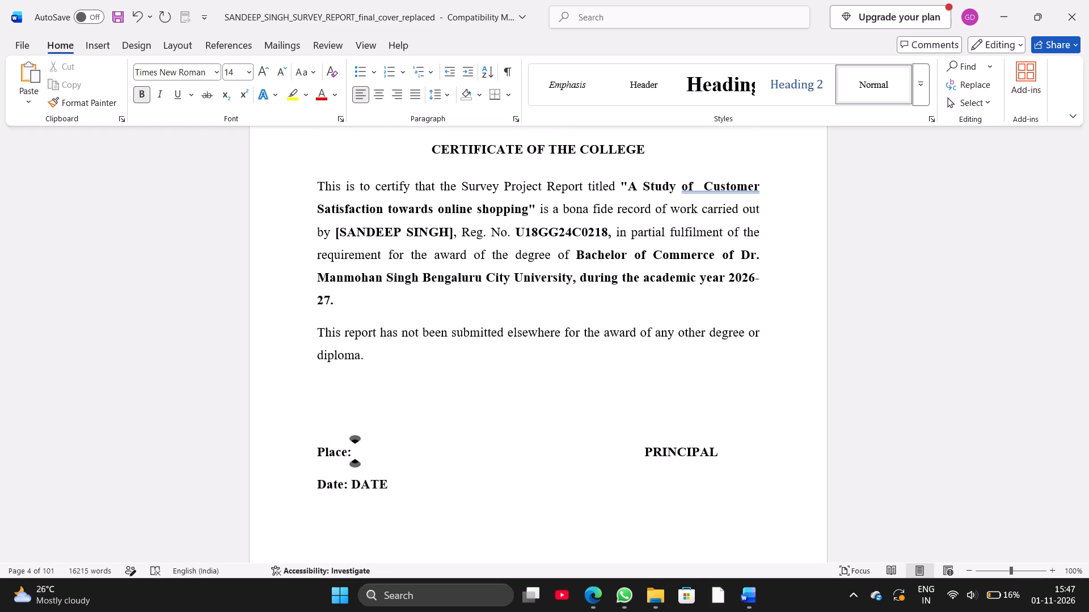
text(BENGALURU)
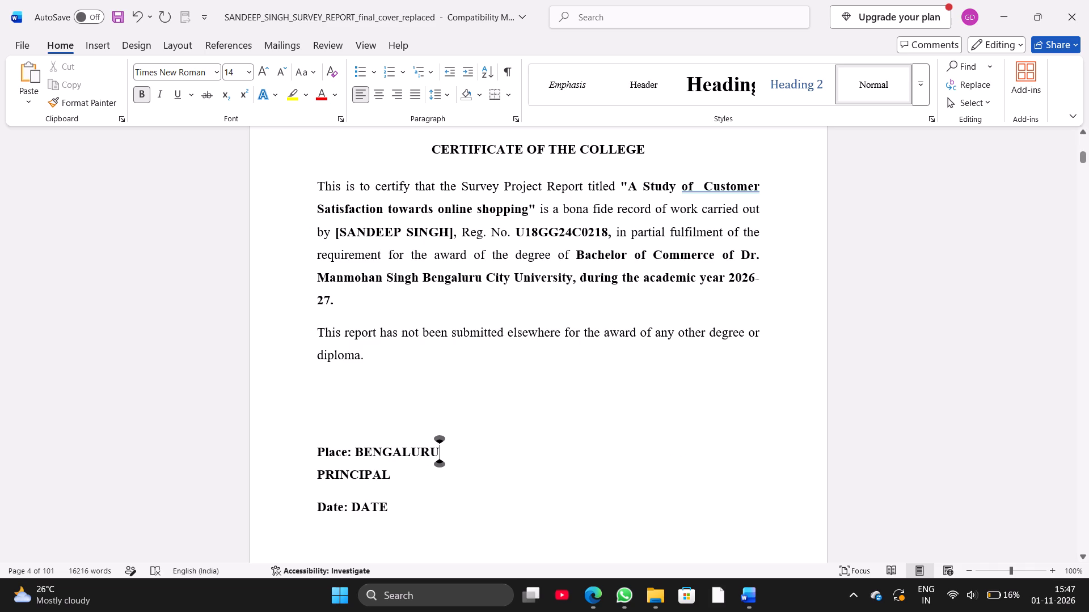
Set the font size of BENGALURU on the college certificate's Place line to 12.
drag(356, 451, 445, 466)
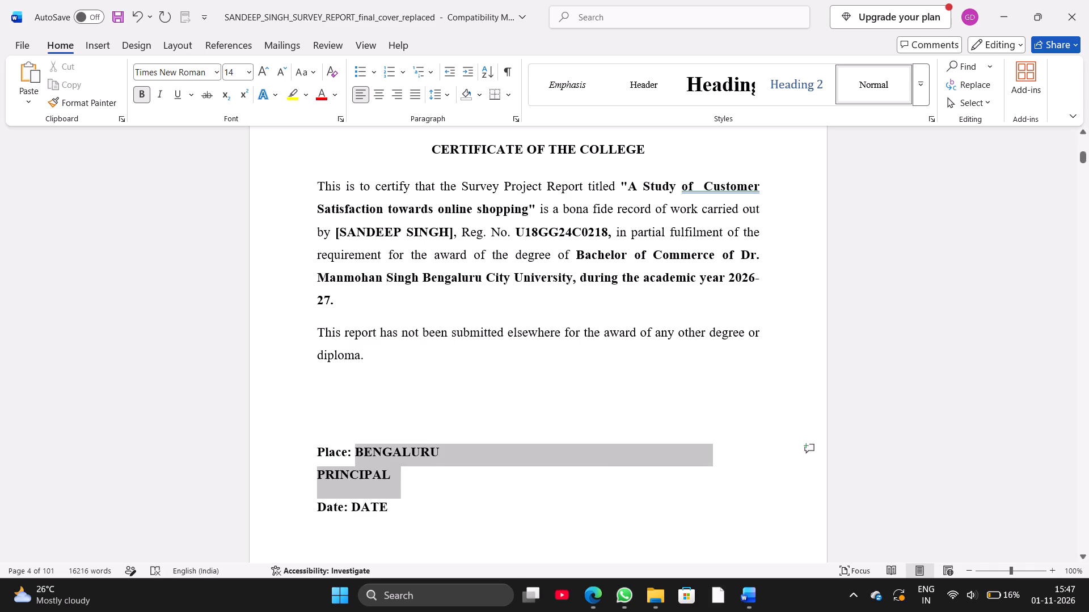
drag(445, 466, 445, 466)
click(438, 476)
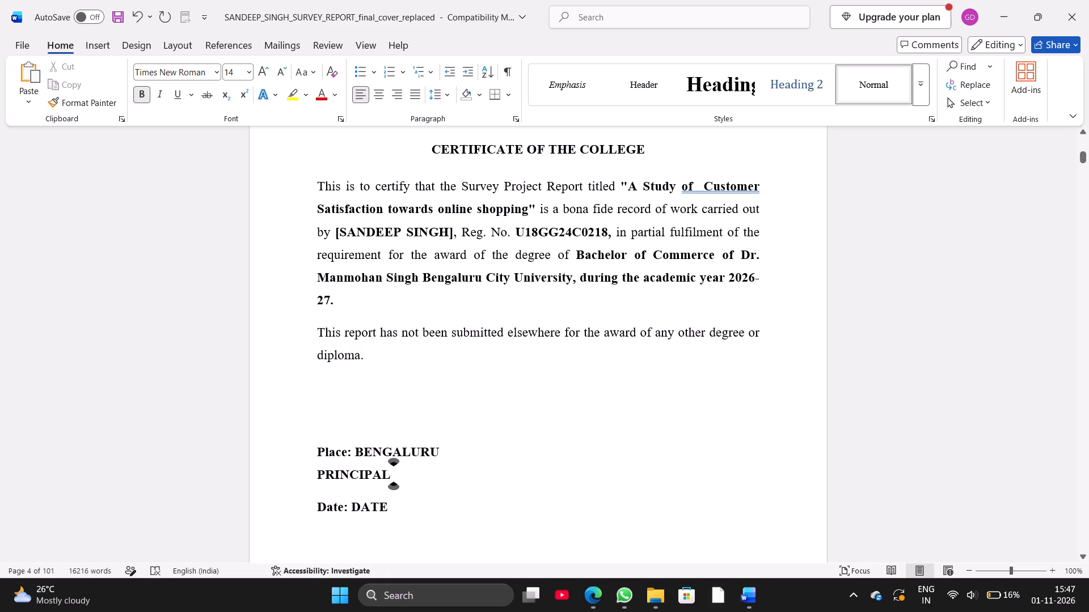
drag(354, 453, 458, 444)
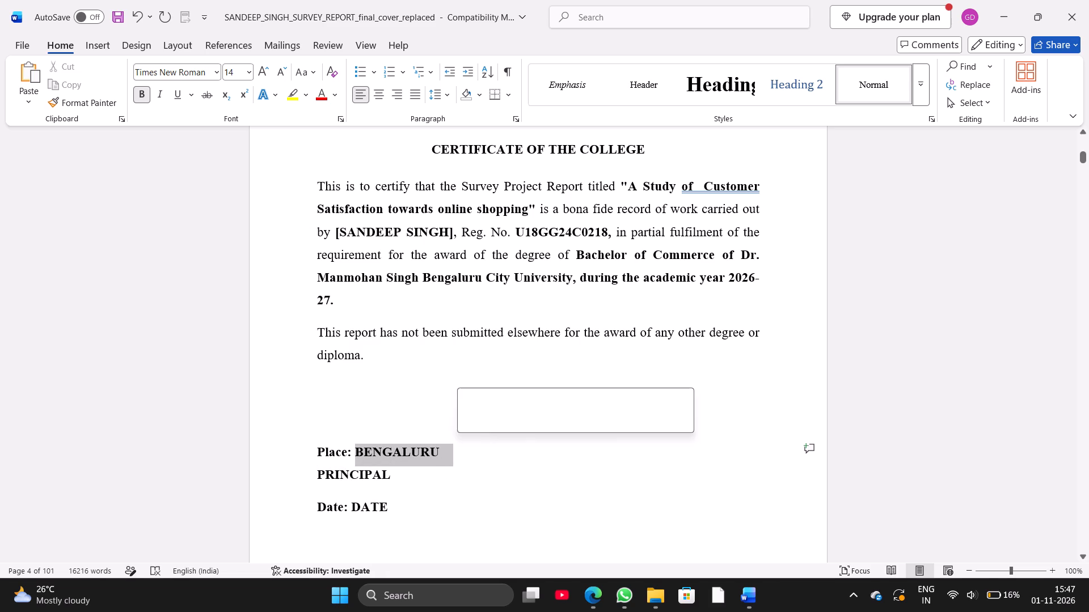
click(246, 70)
click(239, 152)
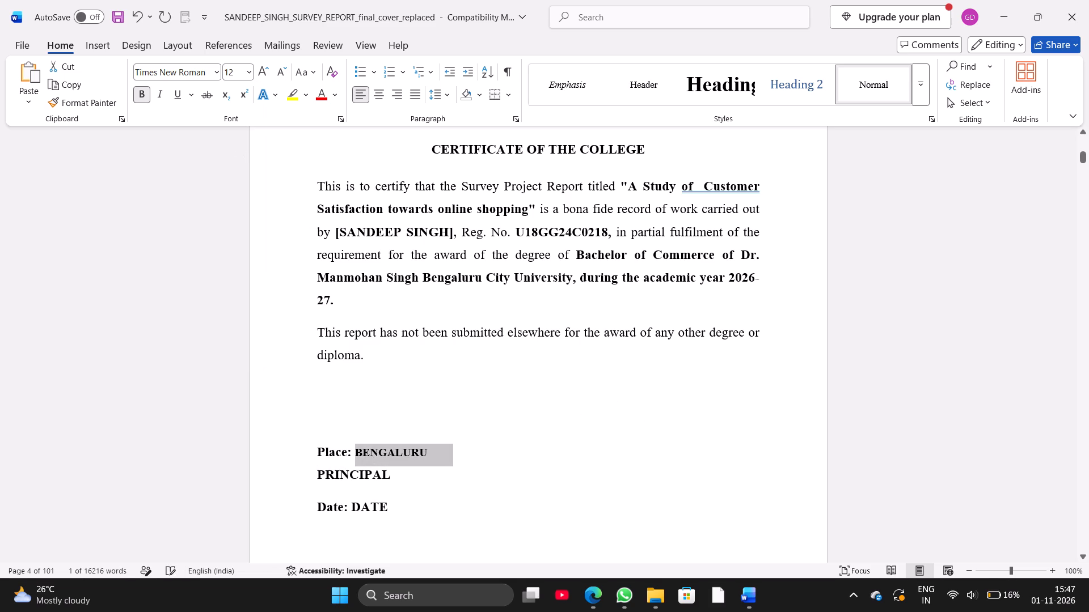
Delete a few of the spaces before PRINCIPAL on the college certificate to start pulling it back up.
click(318, 477)
key(BackSpace)
key(BackSpace)
key(BackSpace)
key(BackSpace)
key(BackSpace)
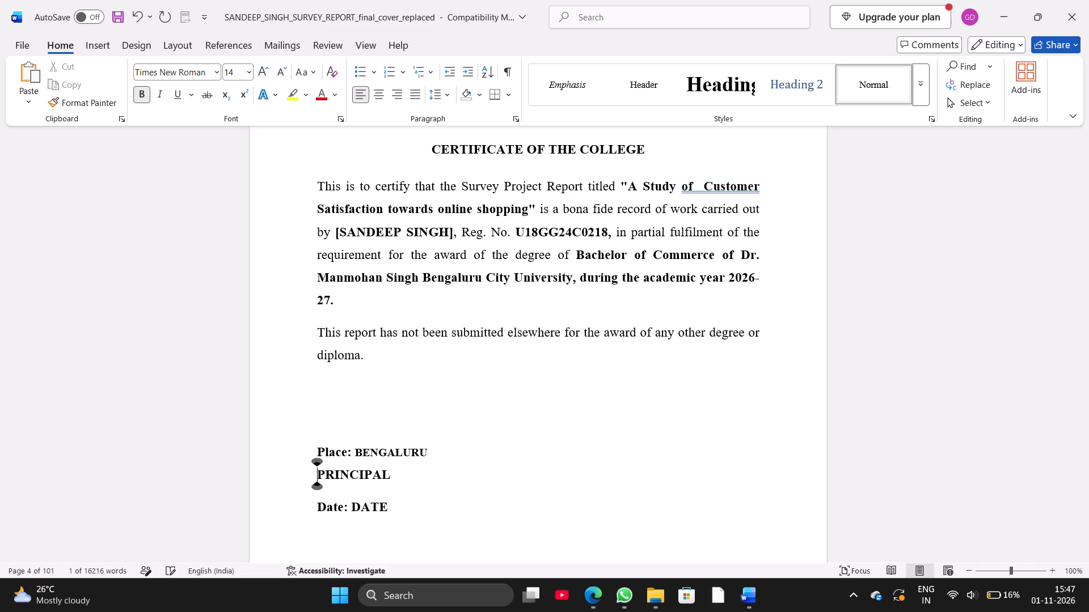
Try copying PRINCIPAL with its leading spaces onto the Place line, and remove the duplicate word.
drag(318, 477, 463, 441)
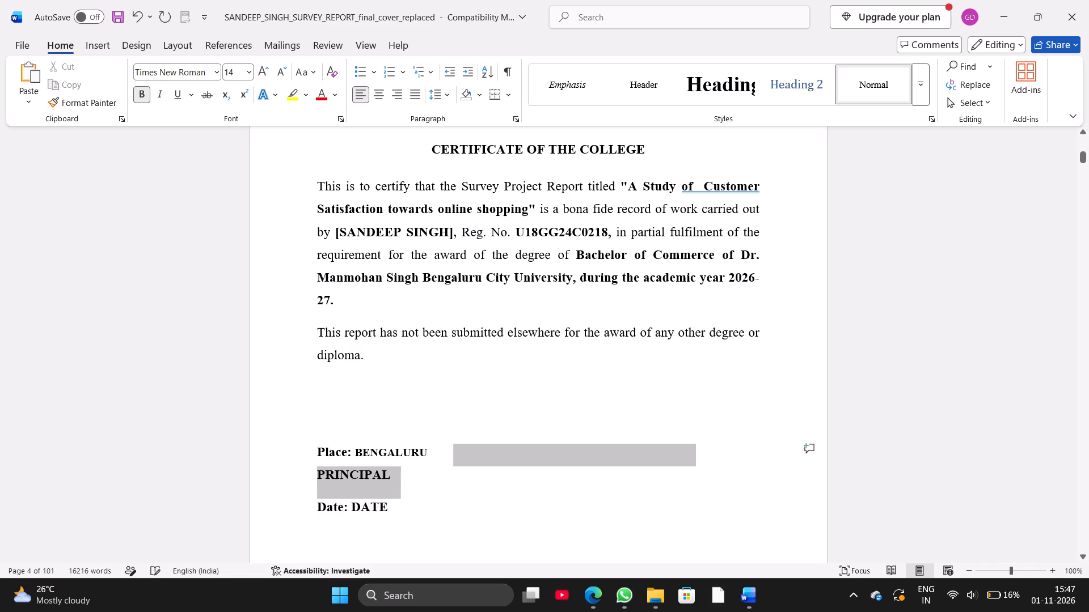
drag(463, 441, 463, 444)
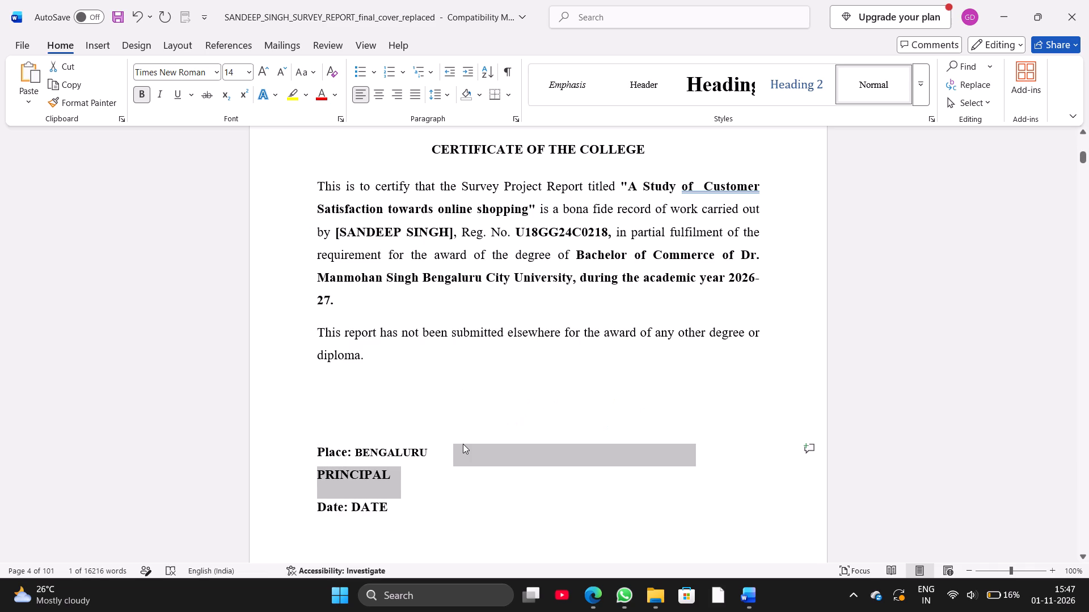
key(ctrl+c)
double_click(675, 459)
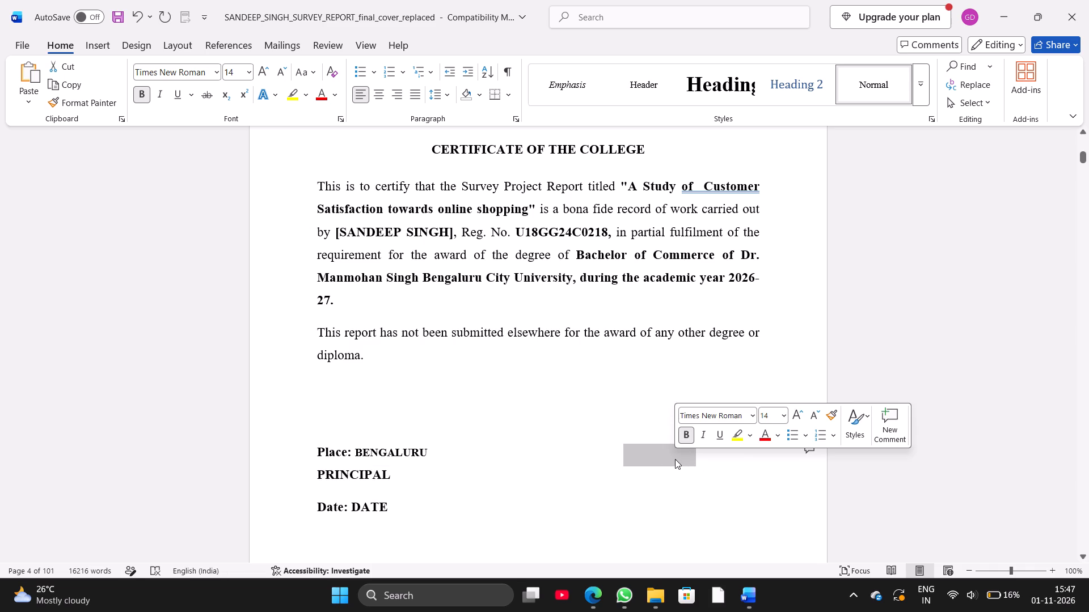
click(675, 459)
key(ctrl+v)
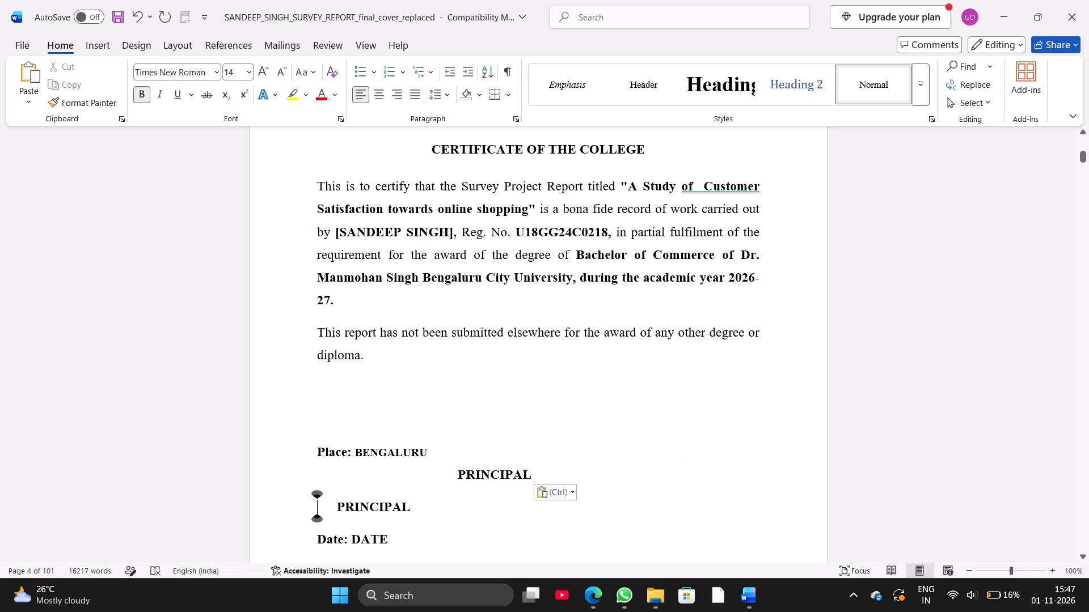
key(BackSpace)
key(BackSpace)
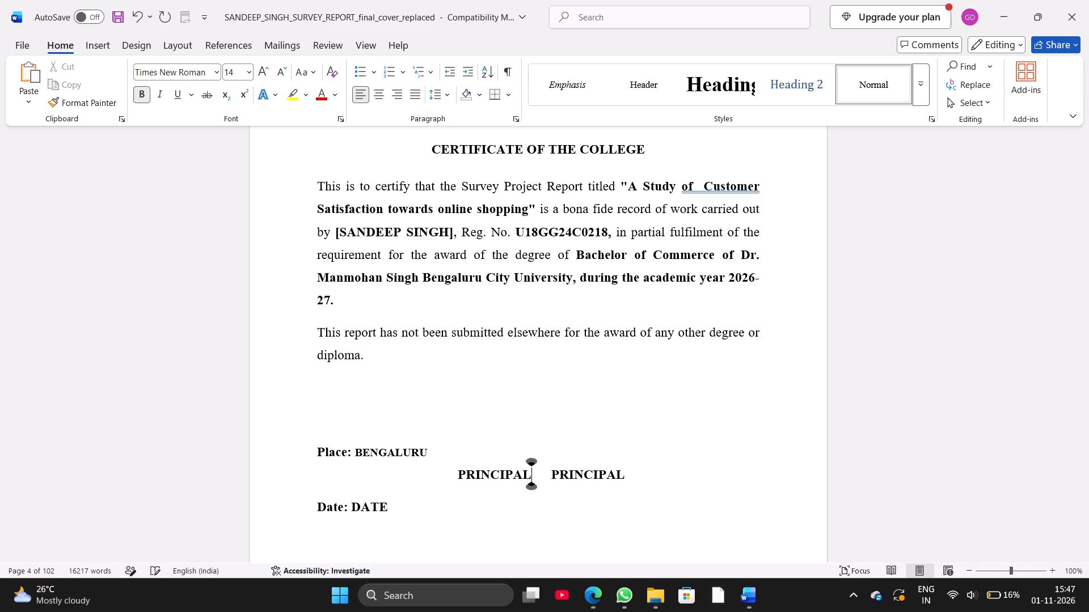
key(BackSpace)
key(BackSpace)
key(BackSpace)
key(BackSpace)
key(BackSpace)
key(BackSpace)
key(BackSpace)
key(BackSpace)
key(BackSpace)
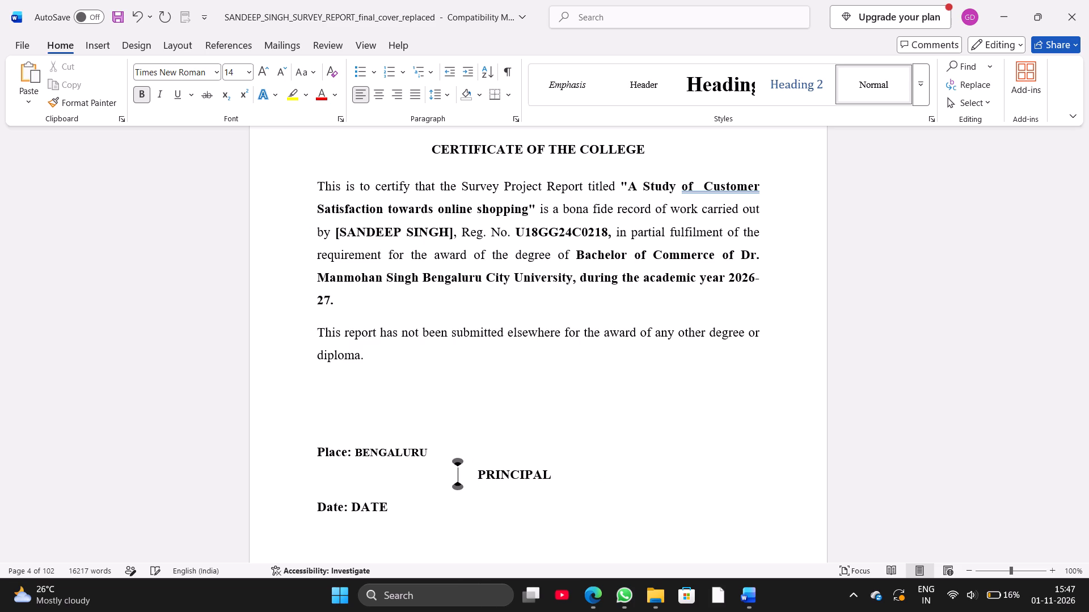
Delete the surplus spaces before PRINCIPAL so it sits on the same line as Place: BENGALURU, near the right margin.
key(BackSpace)
key(BackSpace)
key(BackSpace)
key(BackSpace)
key(BackSpace)
key(BackSpace)
key(BackSpace)
key(BackSpace)
key(BackSpace)
key(BackSpace)
key(BackSpace)
key(BackSpace)
key(BackSpace)
key(BackSpace)
key(BackSpace)
key(BackSpace)
key(BackSpace)
key(BackSpace)
key(BackSpace)
key(BackSpace)
key(BackSpace)
key(BackSpace)
key(BackSpace)
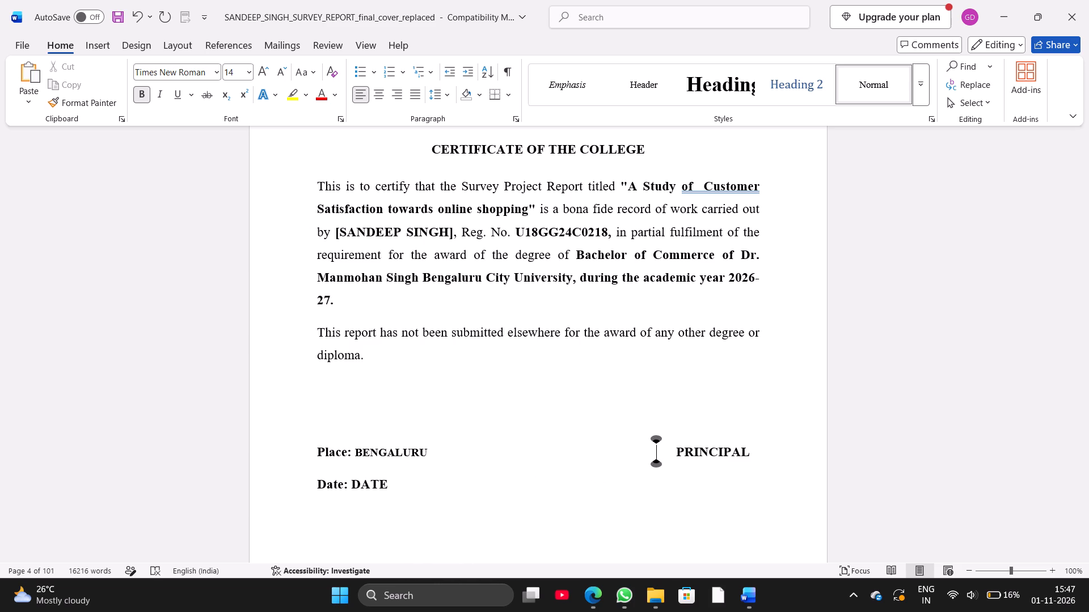
Remove the DATE placeholder from the college certificate, leaving the Date field blank.
click(396, 486)
key(BackSpace)
key(BackSpace)
key(BackSpace)
key(BackSpace)
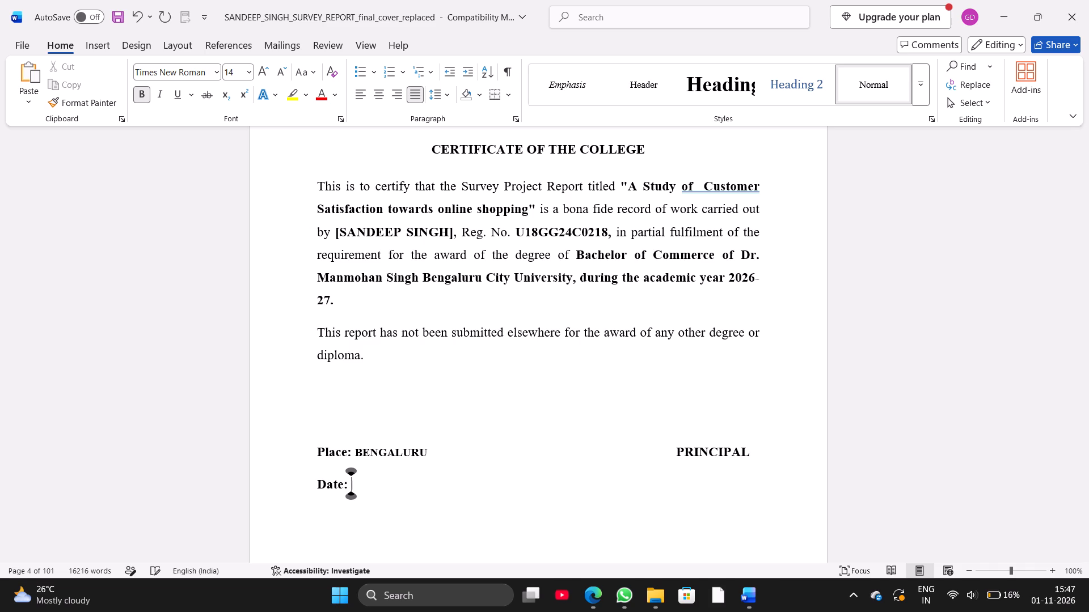
Enter B.COM as the Programme in the table on the Evaluation of Survey Project Report page.
scroll(396, 486, up, 9)
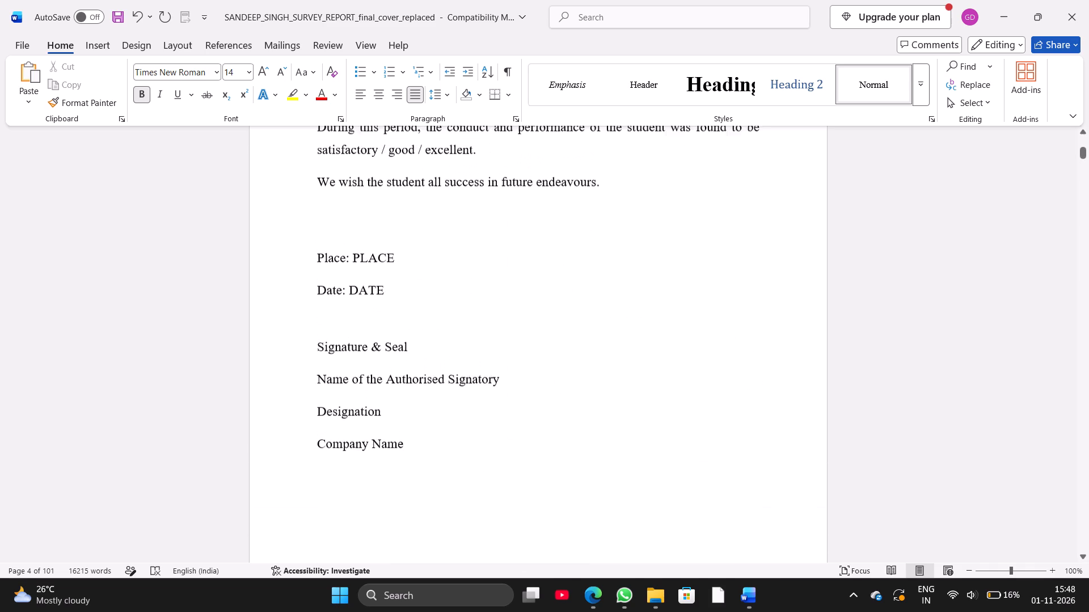
scroll(396, 486, up, 9)
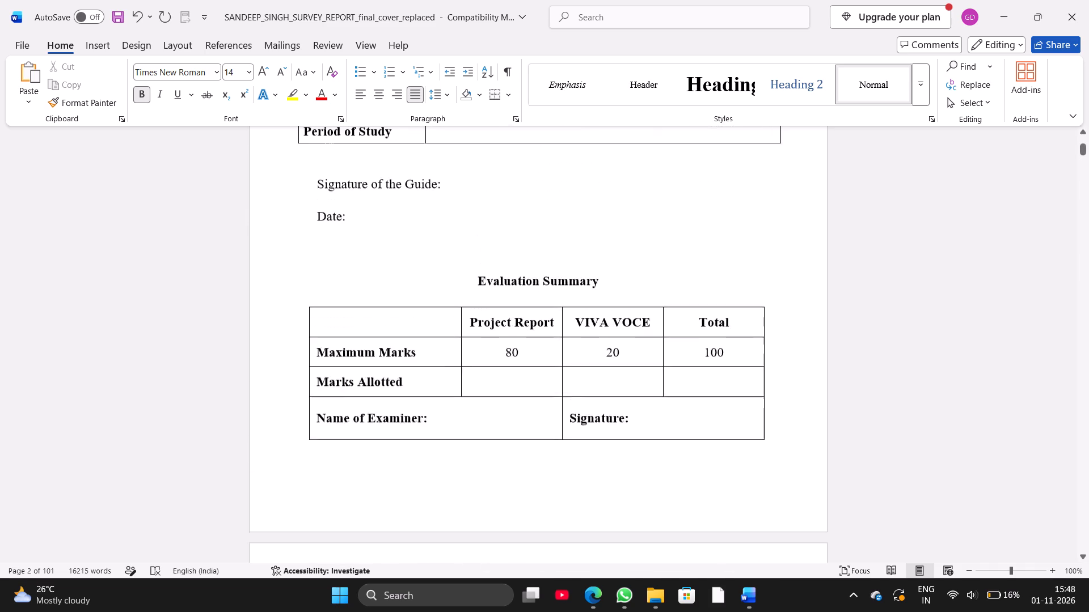
scroll(396, 486, up, 6)
scroll(396, 486, down, 1)
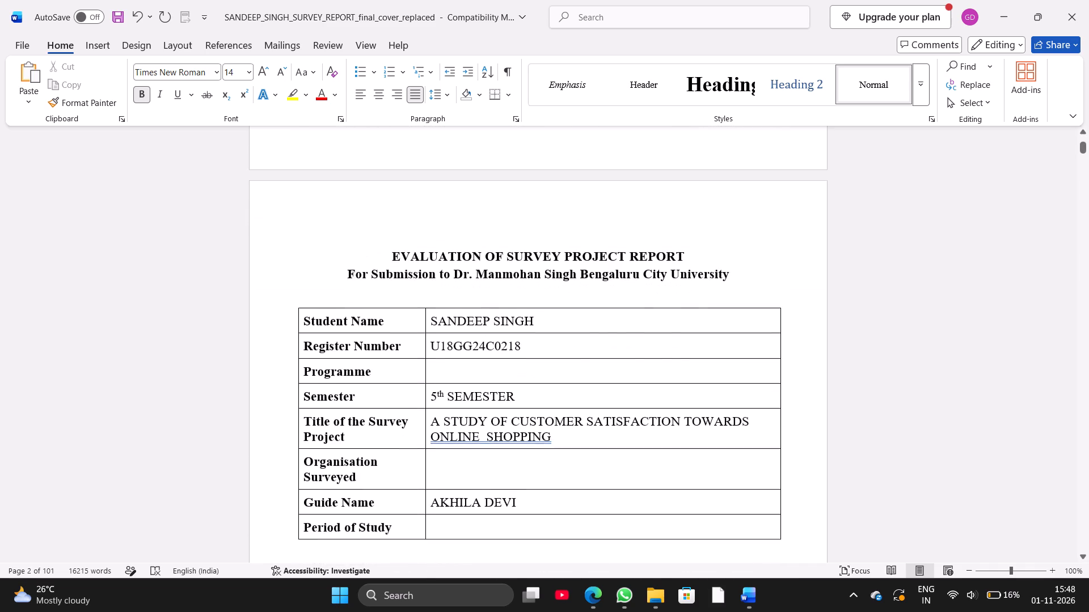
scroll(396, 486, down, 1)
click(529, 324)
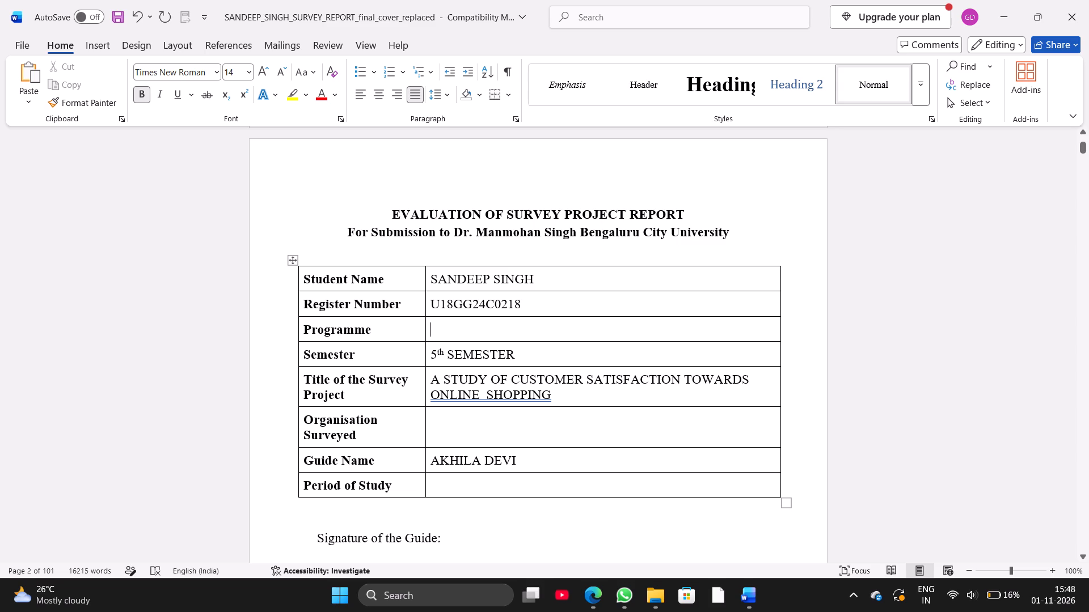
key(b)
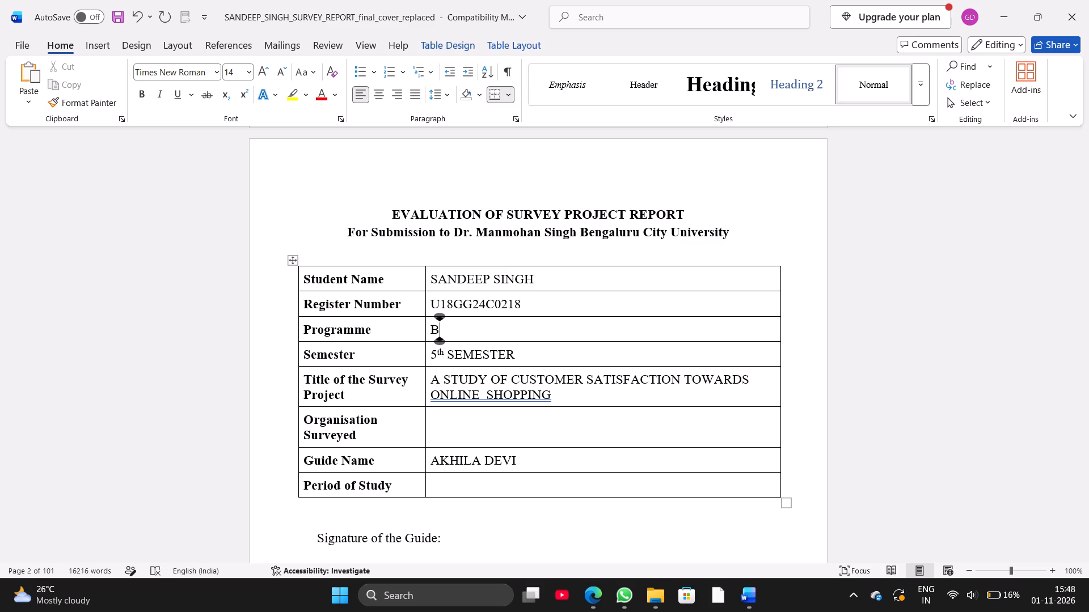
text(.COM)
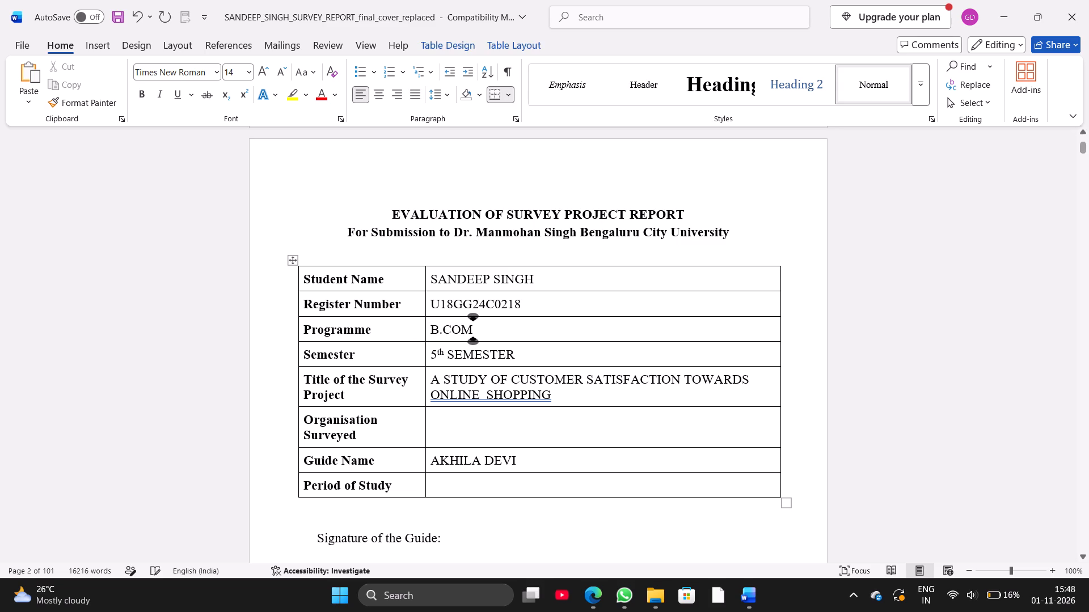
Enter FREELANCE as the Organisation Surveyed in the evaluation table.
click(503, 416)
text(FREE)
text(LANCE)
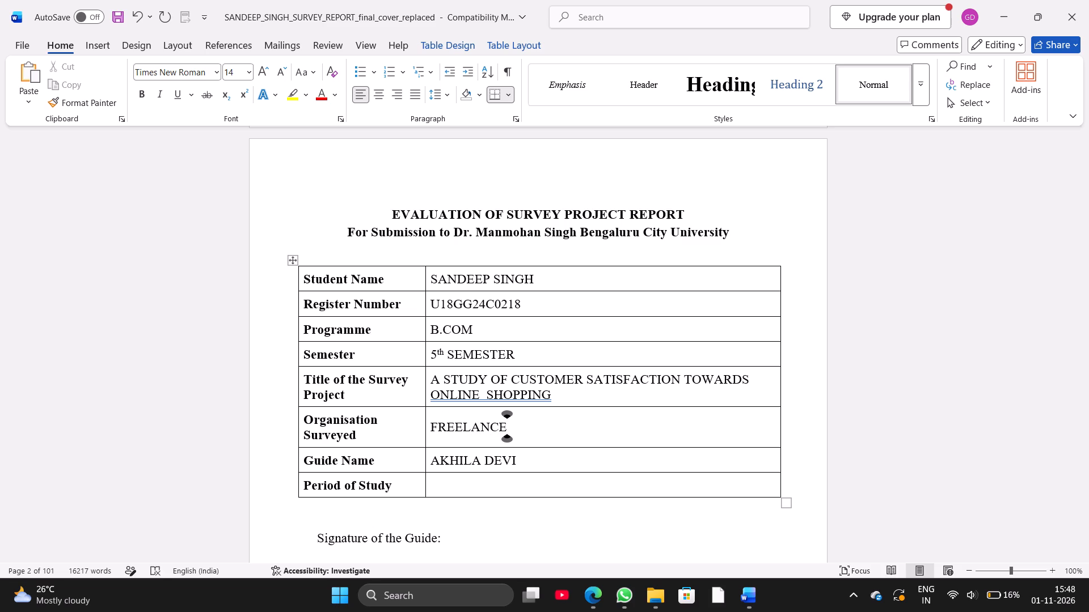
key(space)
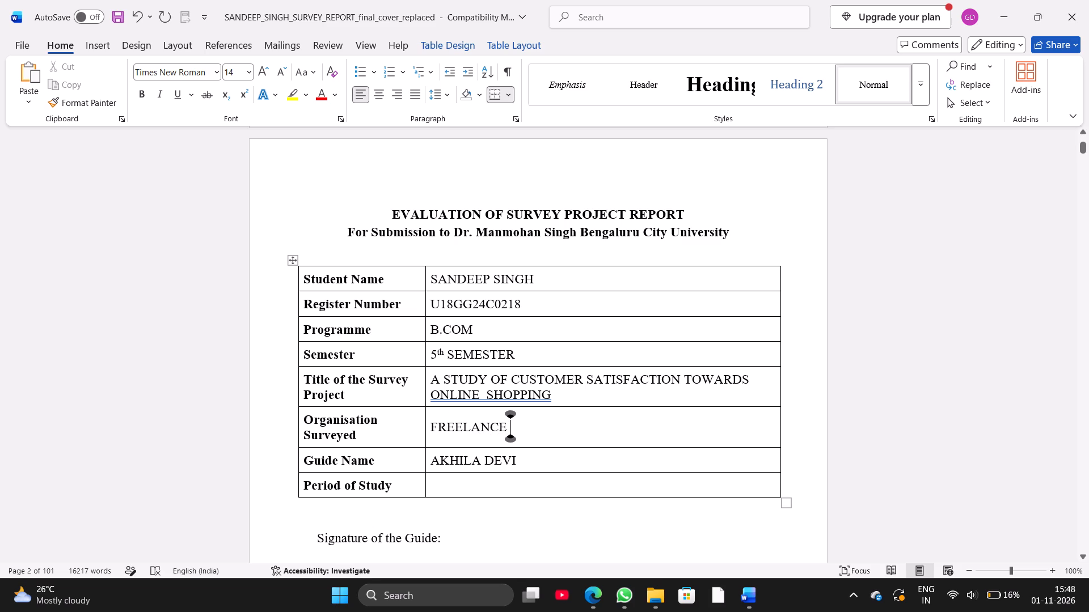
Enter SEPTEMBER - OCTOBER as the Period of Study in the evaluation table.
click(493, 482)
text(SEP)
text(TEMBER)
key(space)
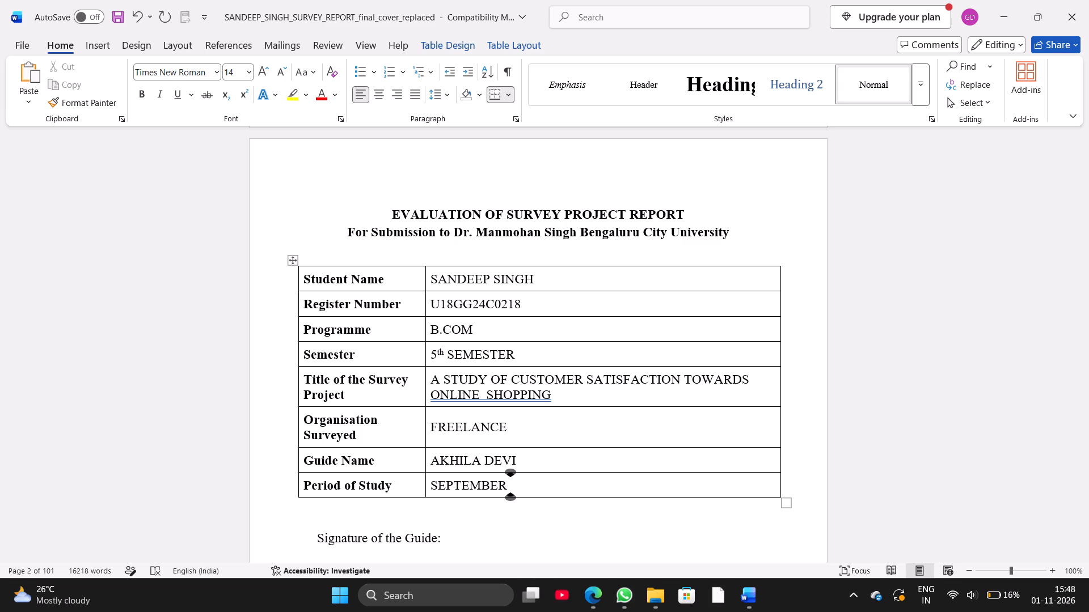
text(- OCTOBER)
key(space)
Turn on AutoSave for the report by uploading it to the personal OneDrive.
scroll(493, 482, up, 4)
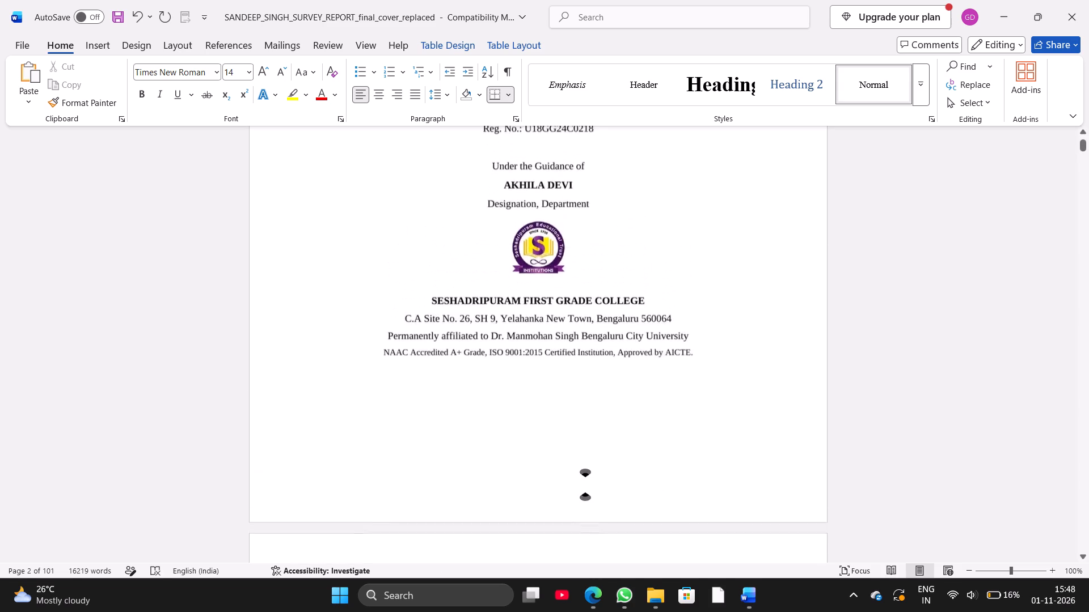
scroll(493, 482, down, 3)
click(493, 482)
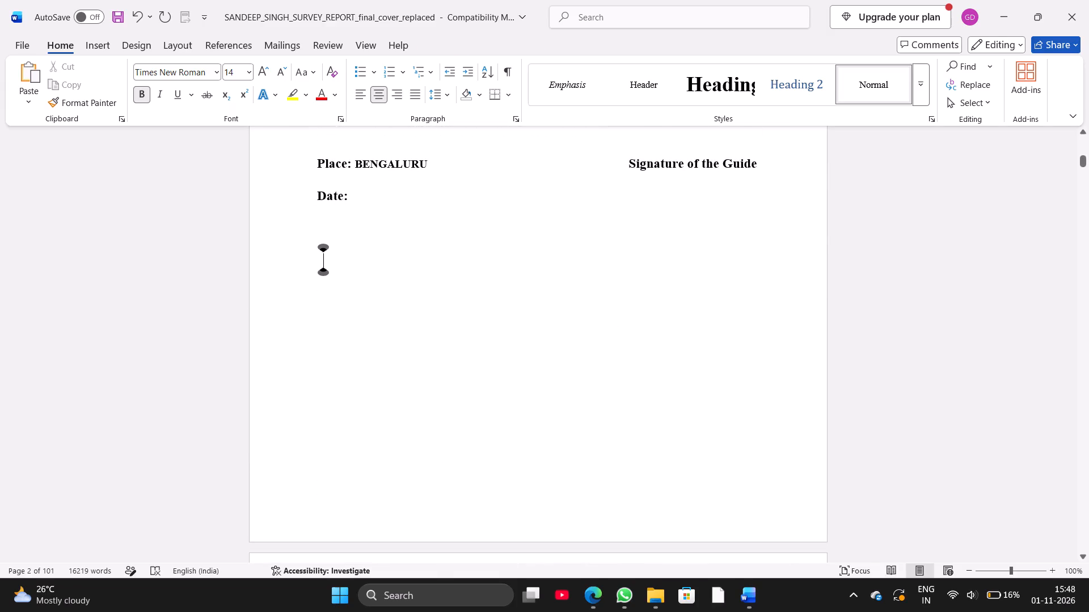
click(75, 15)
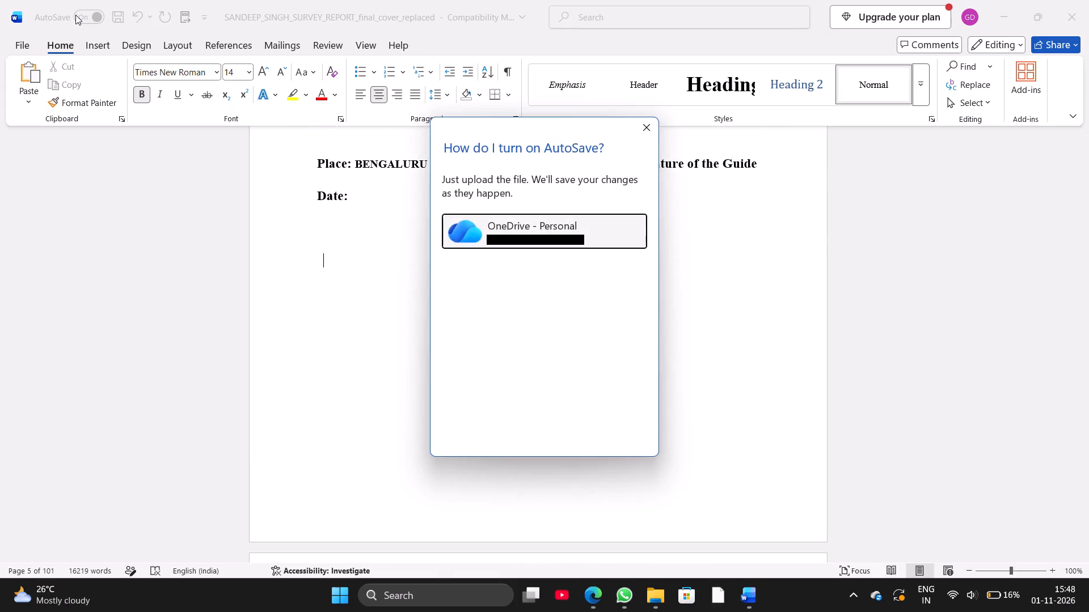
click(493, 220)
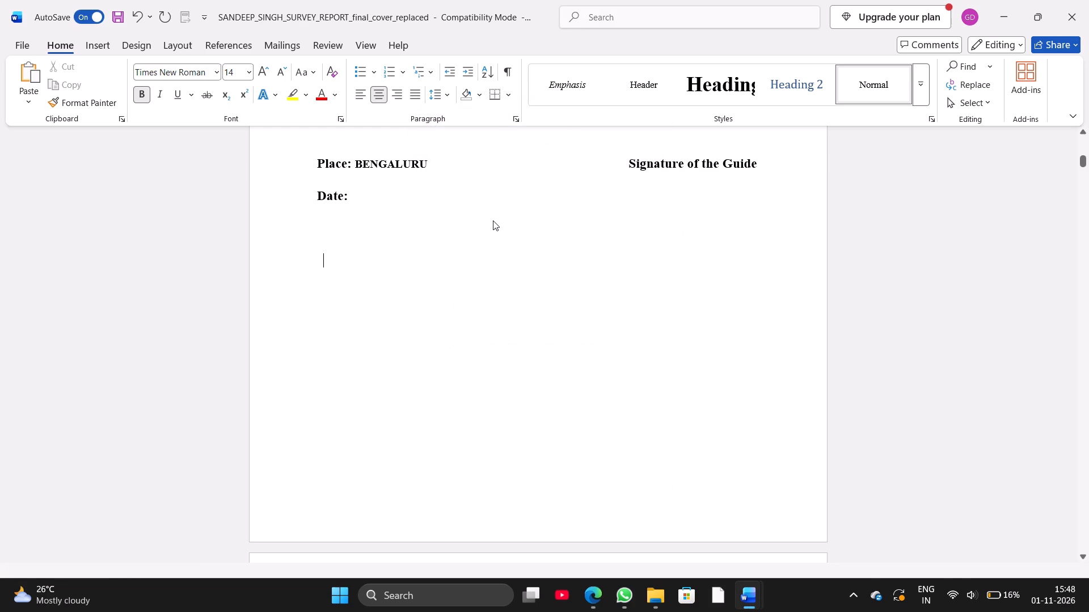
Close the survey report document with the replaced final cover and return to the survey project document.
click(1087, 2)
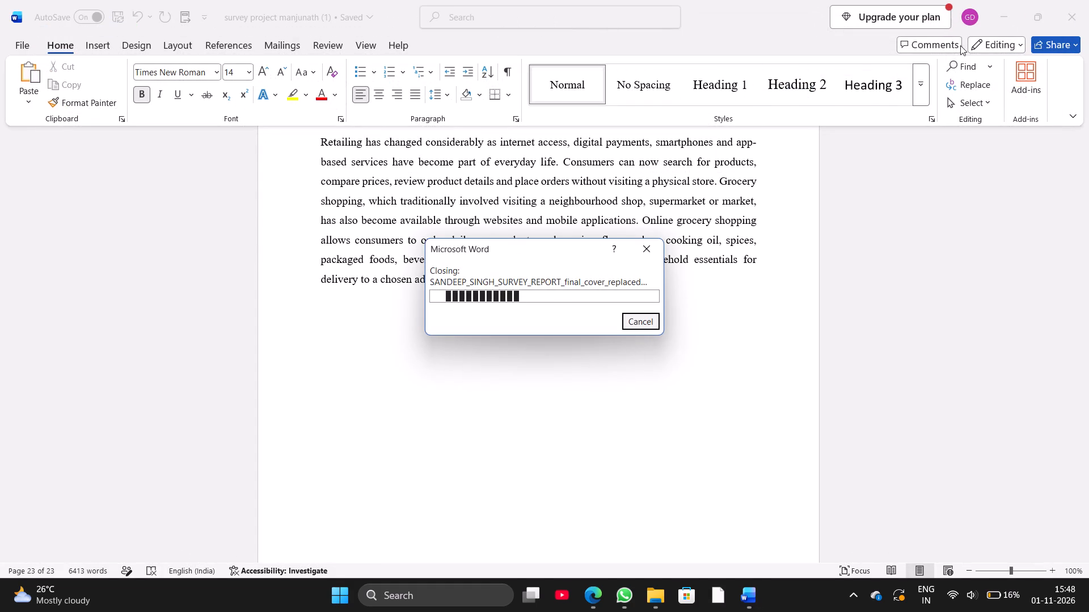
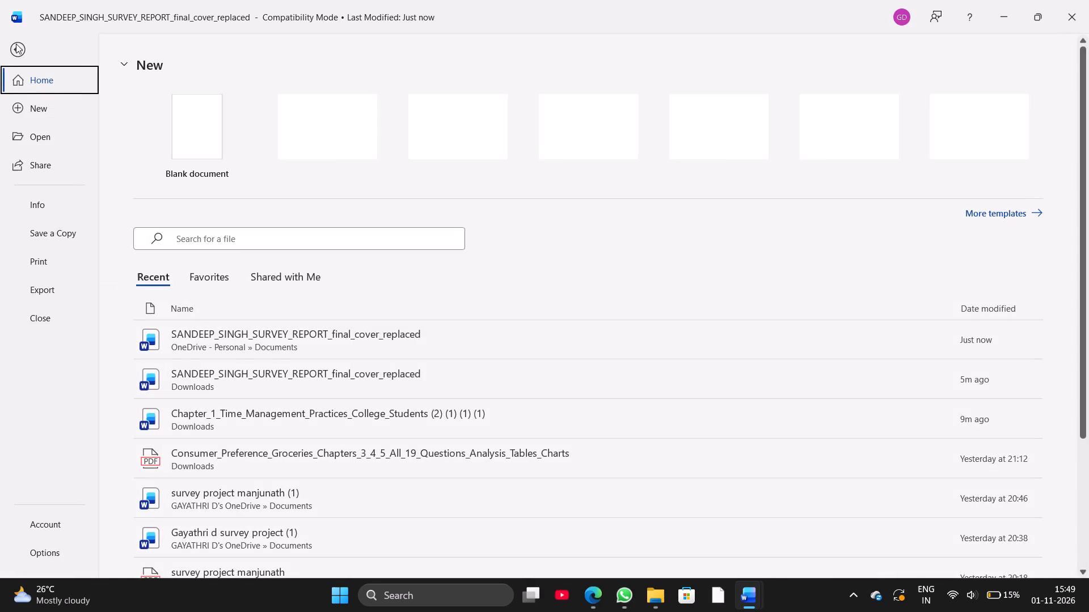
Export the survey report as a PDF to the OneDrive Documents folder, keeping the suggested file name and minimum-size optimization.
click(24, 285)
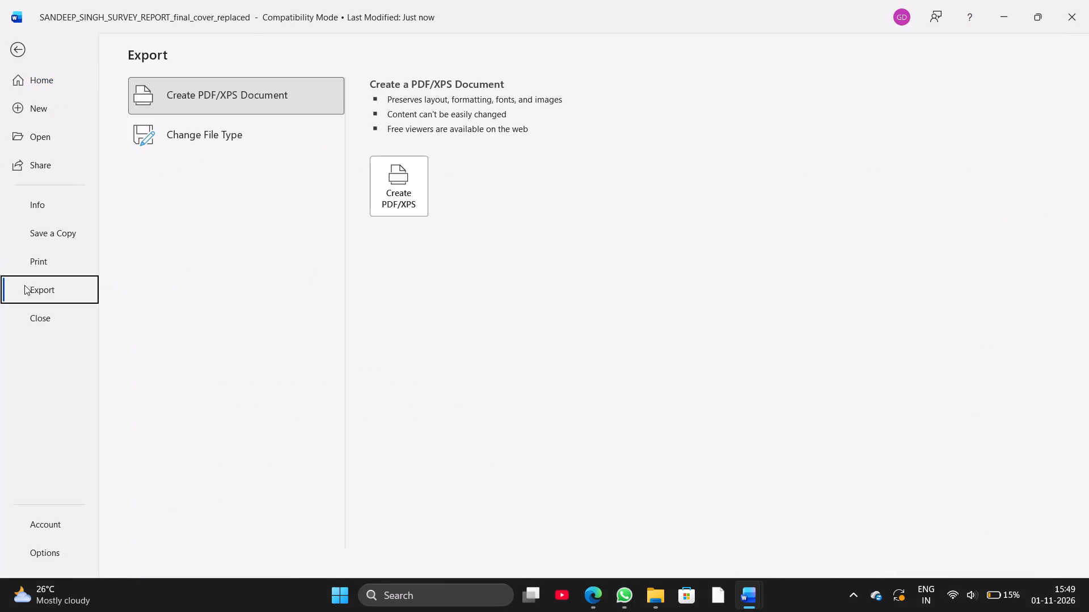
click(221, 91)
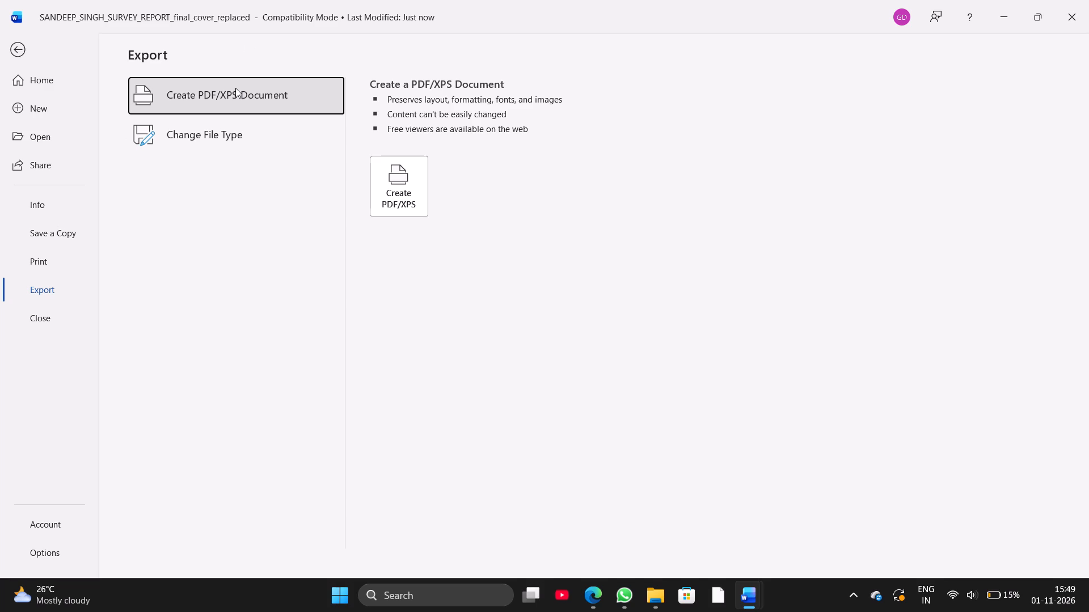
click(235, 88)
double_click(235, 88)
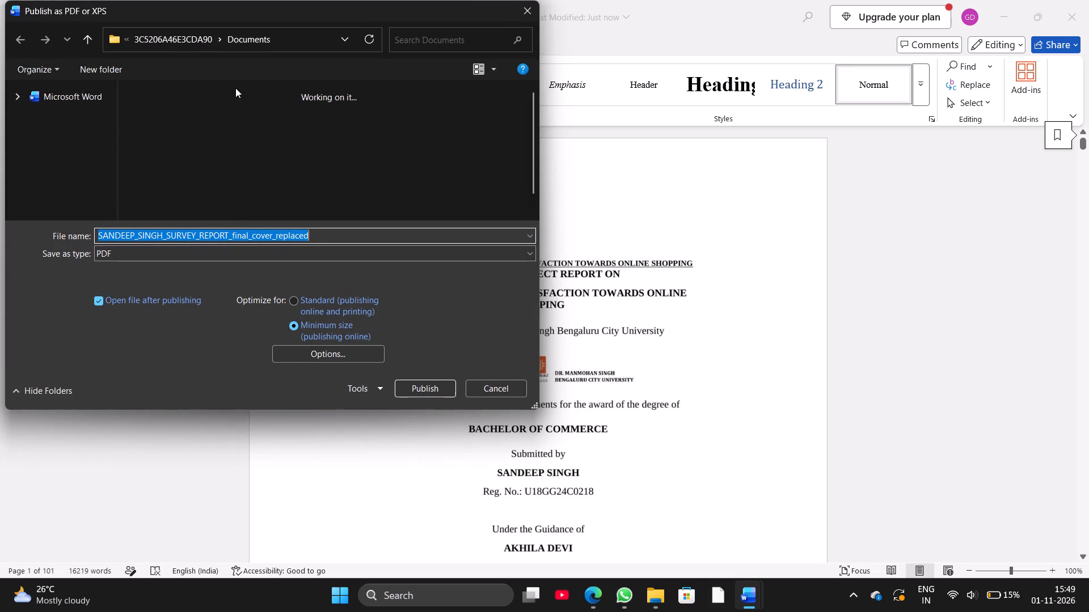
click(416, 388)
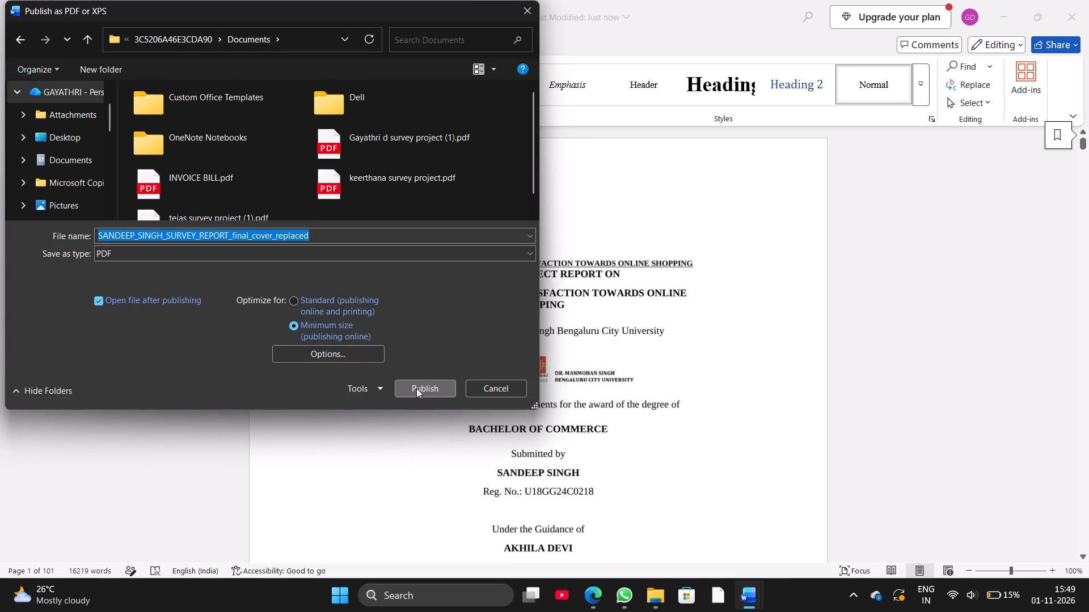
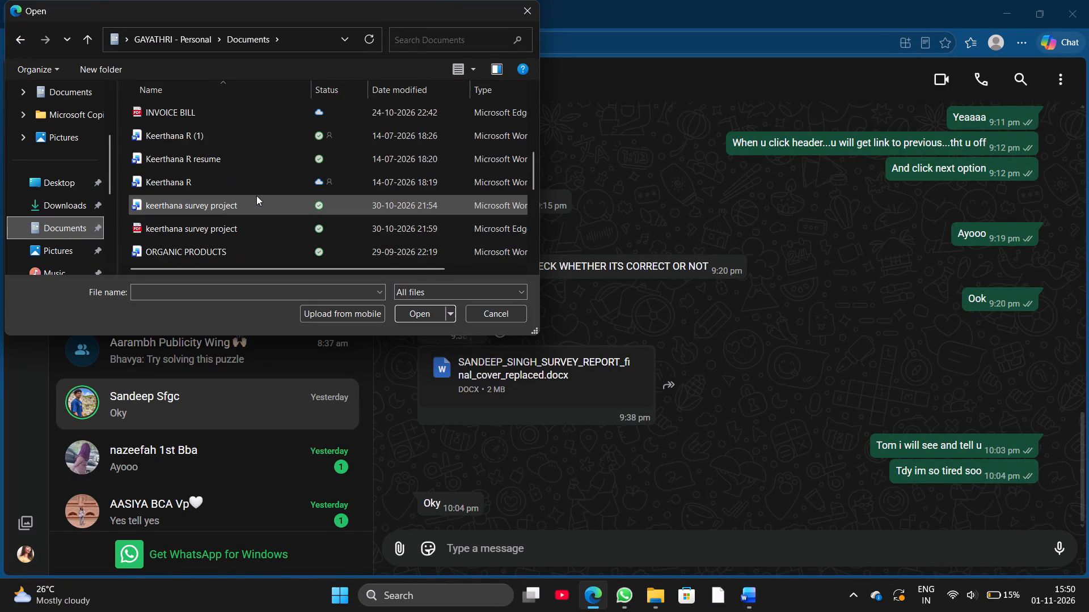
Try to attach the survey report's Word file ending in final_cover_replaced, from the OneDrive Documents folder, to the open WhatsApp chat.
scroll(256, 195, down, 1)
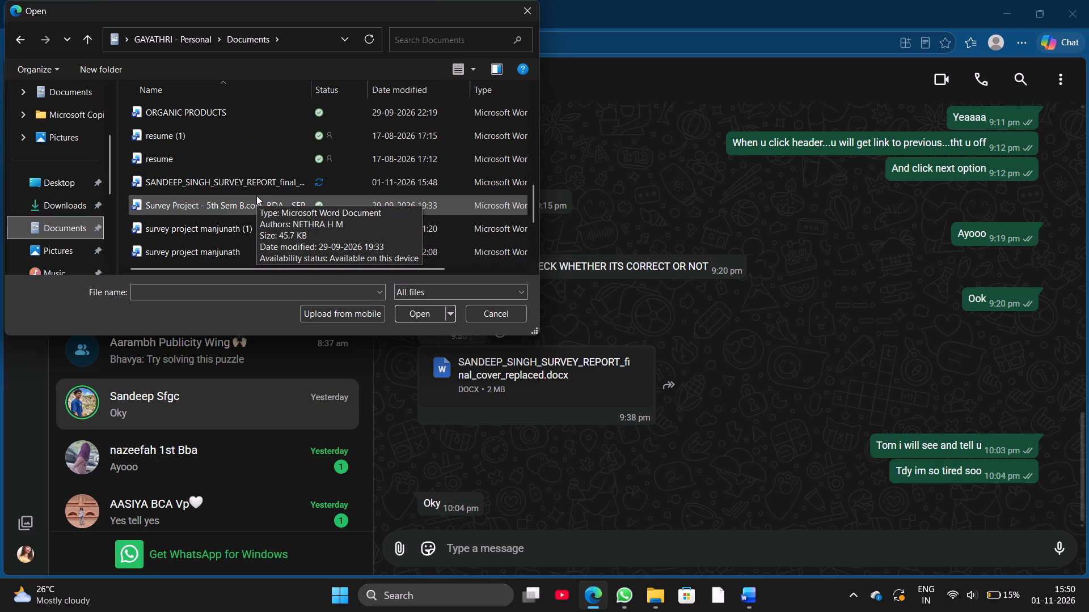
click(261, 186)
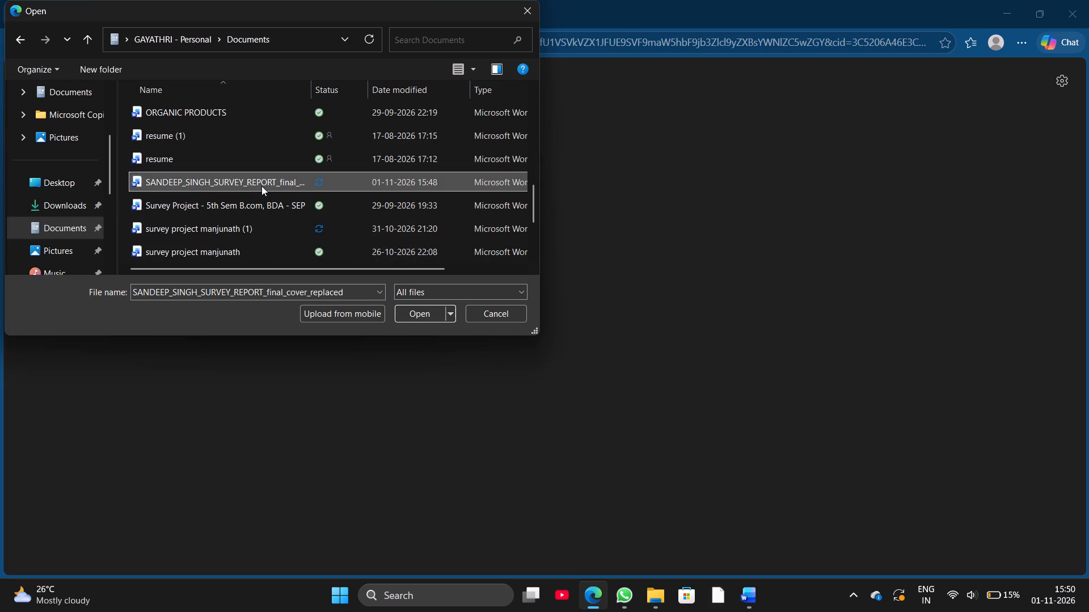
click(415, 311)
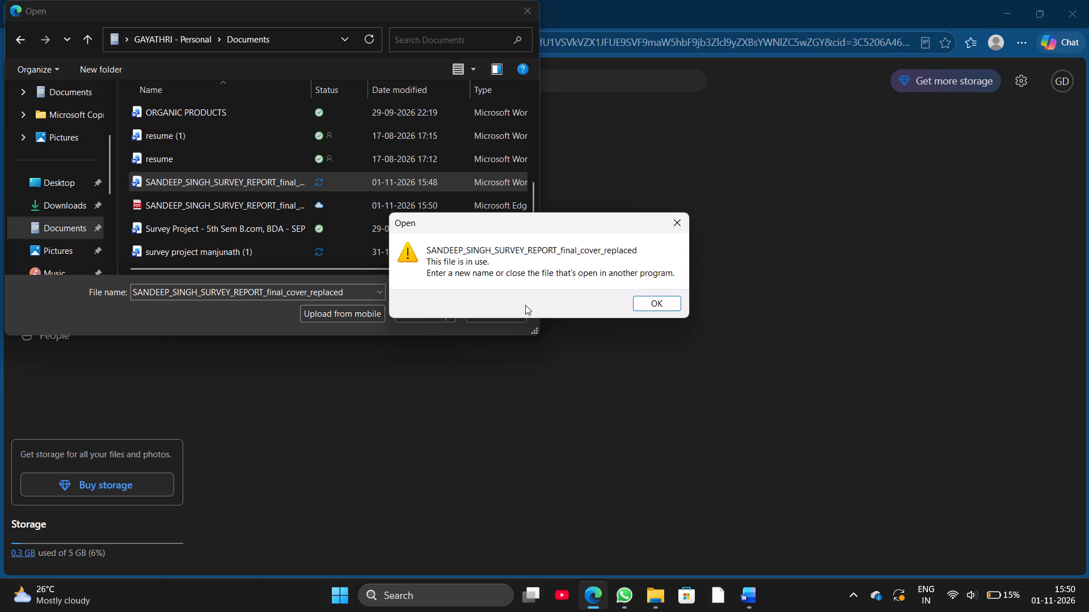
Dismiss the file-in-use alert for the survey report and return to choosing a file for the OneDrive upload.
click(644, 305)
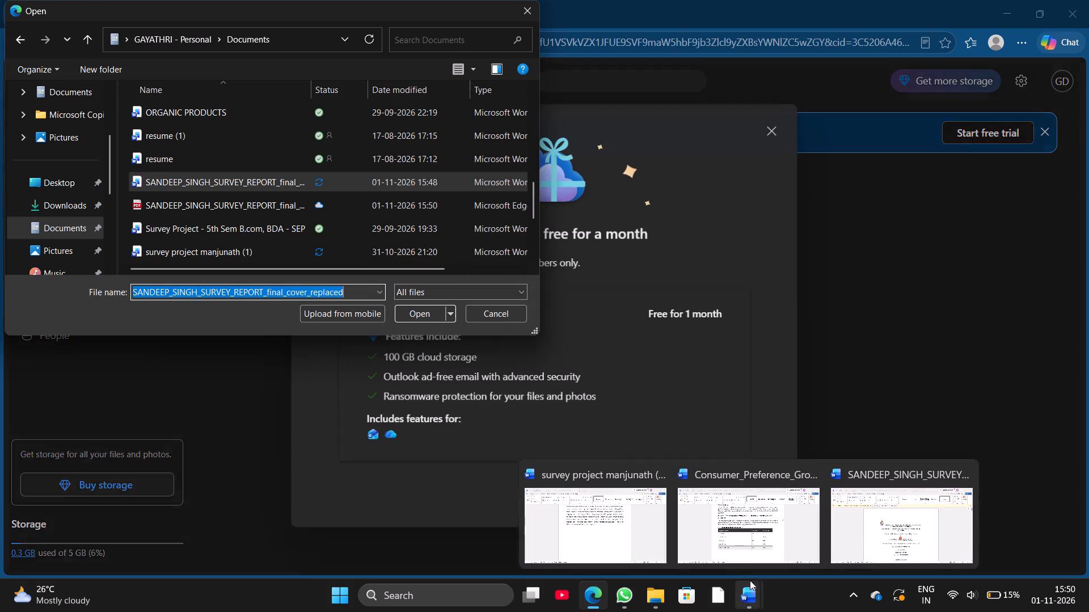
Close the survey report's open document window in Word to release the file for the OneDrive upload.
click(960, 474)
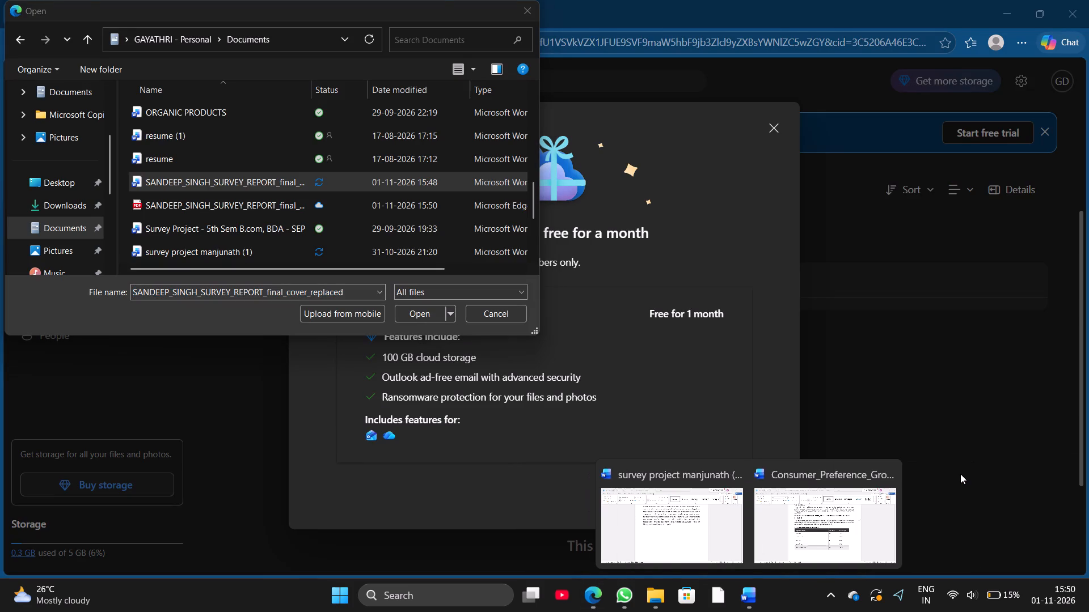
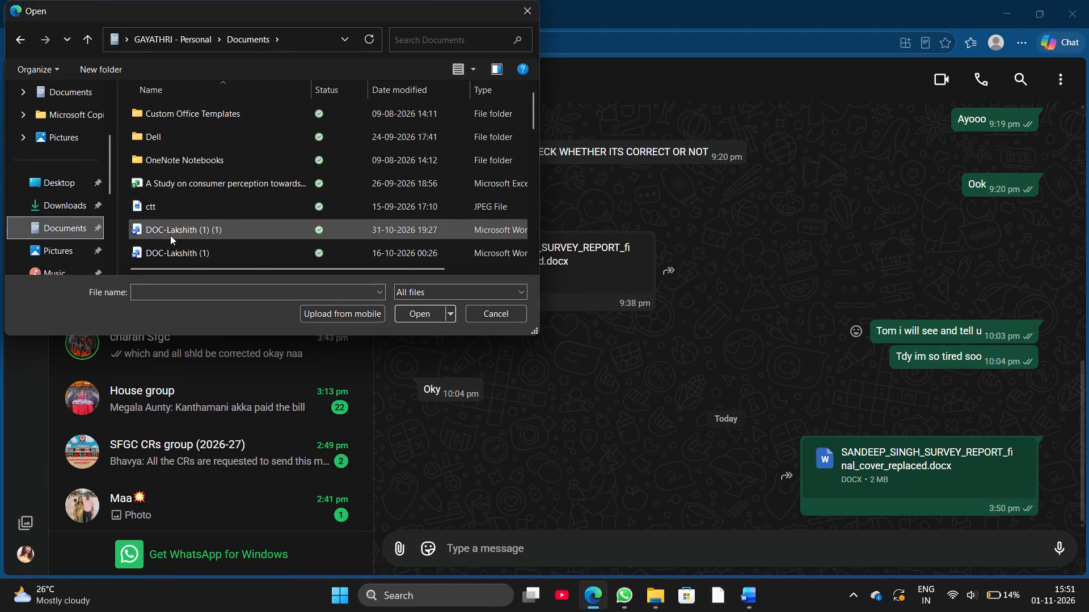
Choose the PDF version of the final_cover_replaced survey report from the Documents folder to attach to the WhatsApp chat.
scroll(170, 235, down, 3)
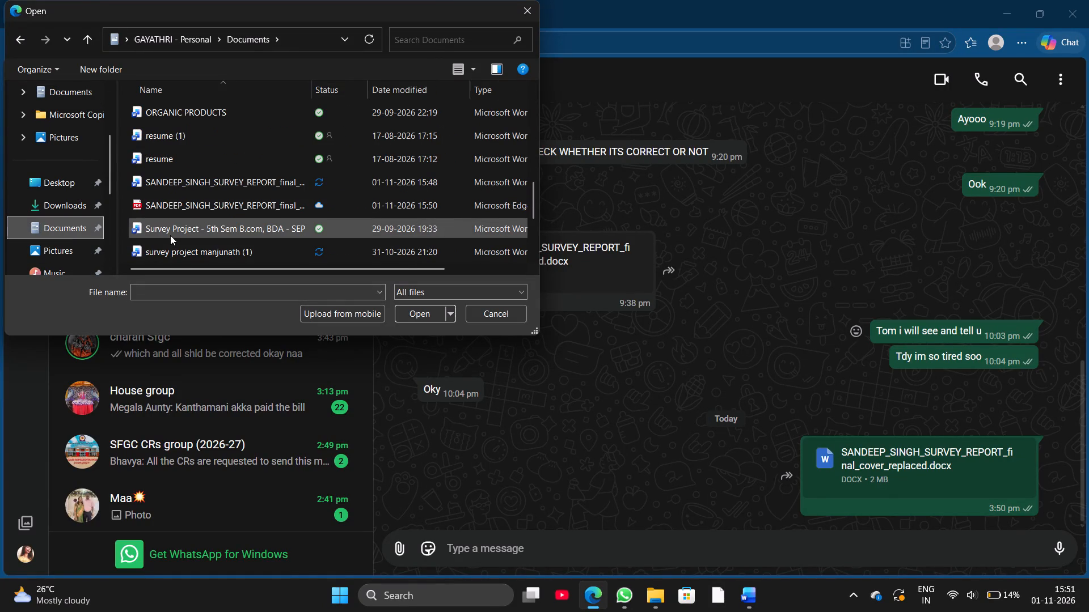
click(204, 212)
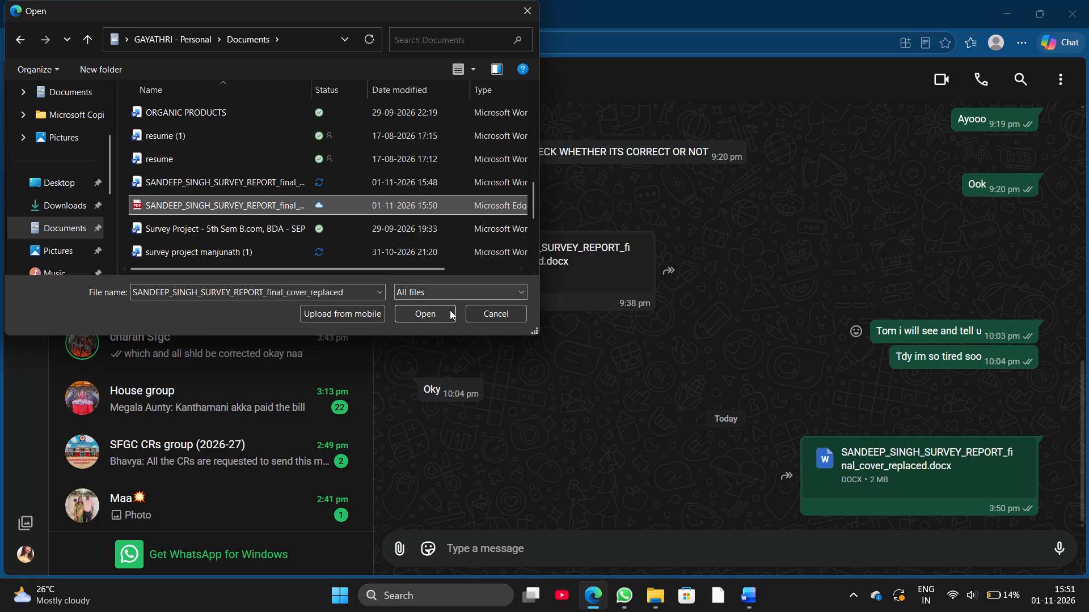
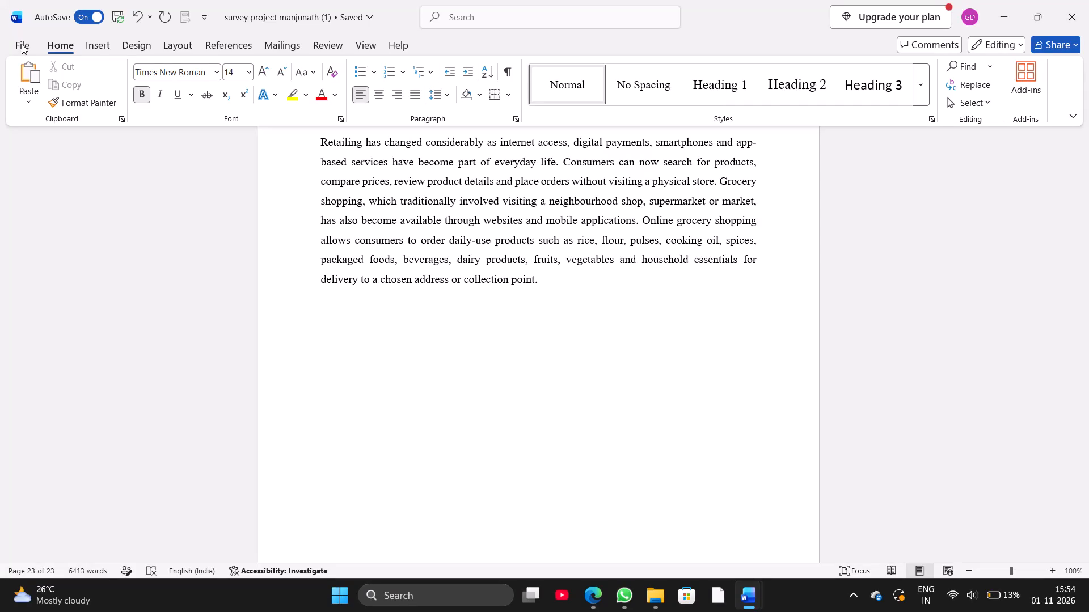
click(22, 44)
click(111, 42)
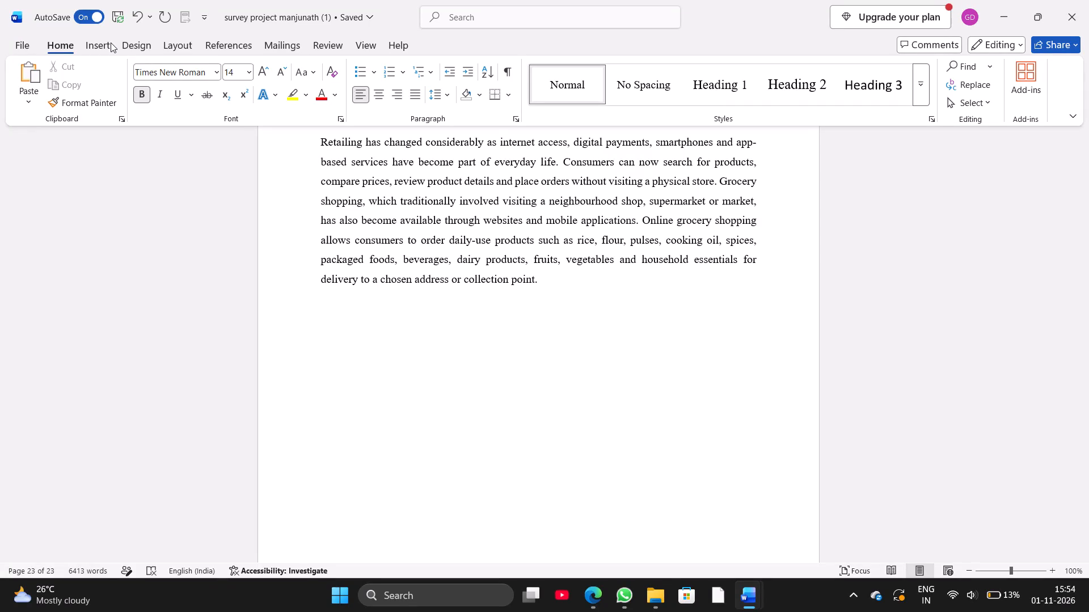
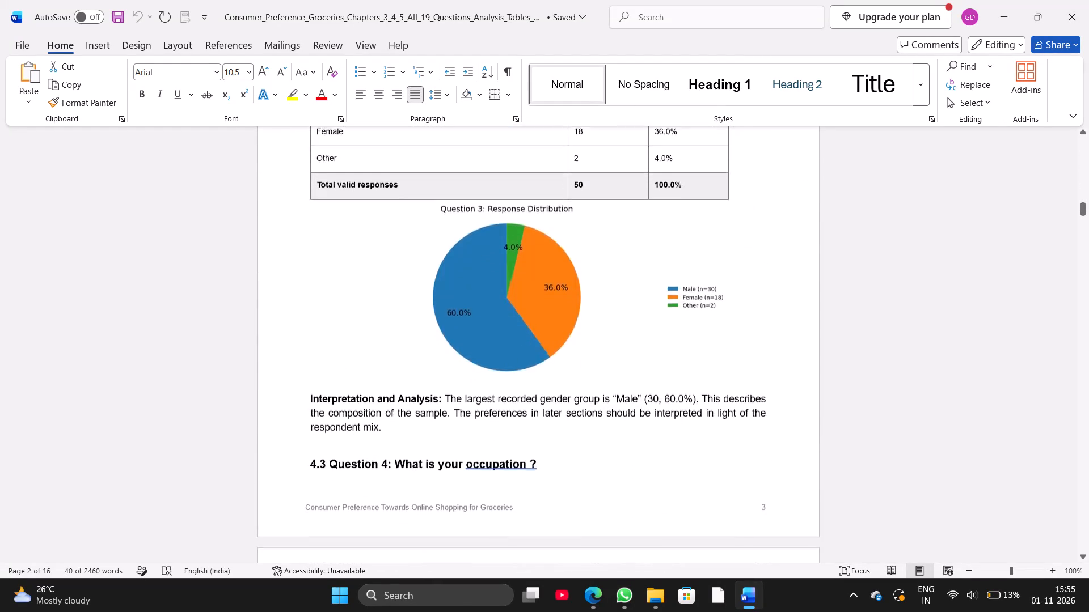
Look through the Consumer Preference report from its front page to the 4.1 Question 2 age table.
scroll(576, 367, up, 1)
click(576, 367)
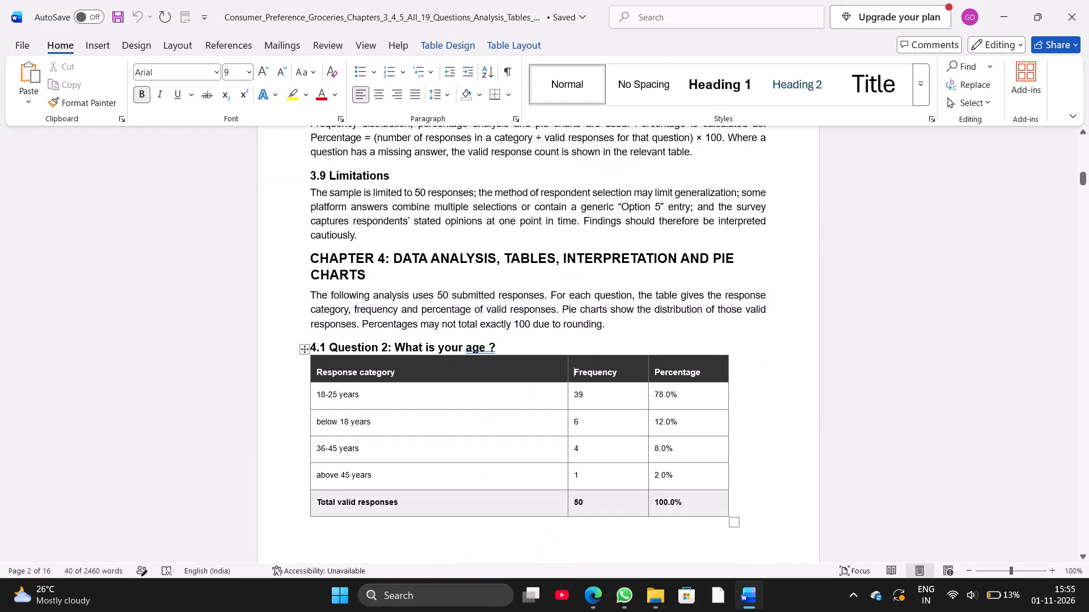
scroll(576, 367, up, 18)
scroll(576, 367, down, 1)
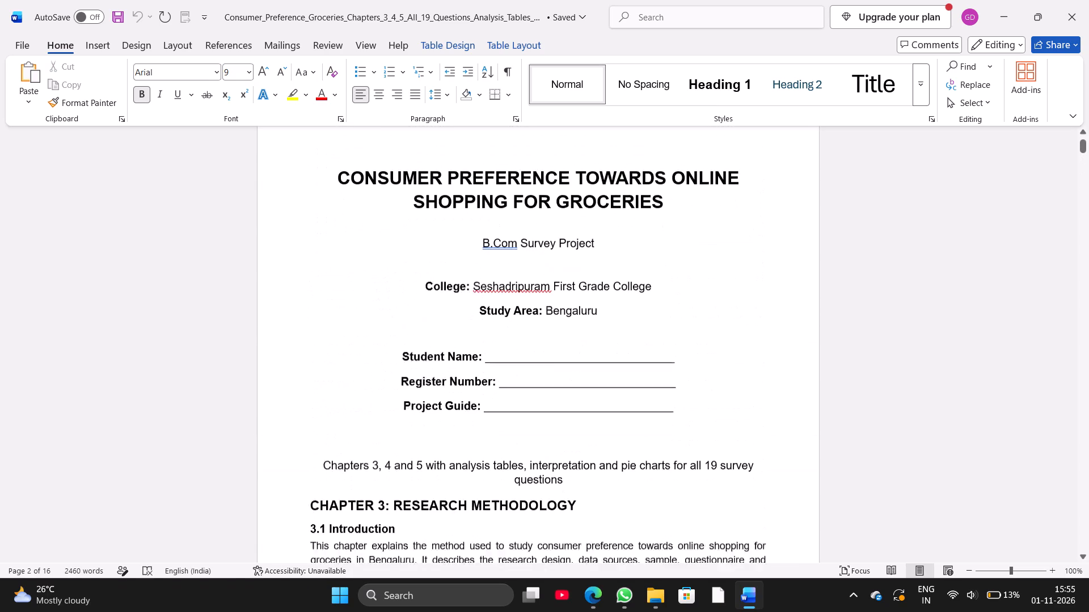
scroll(576, 367, down, 4)
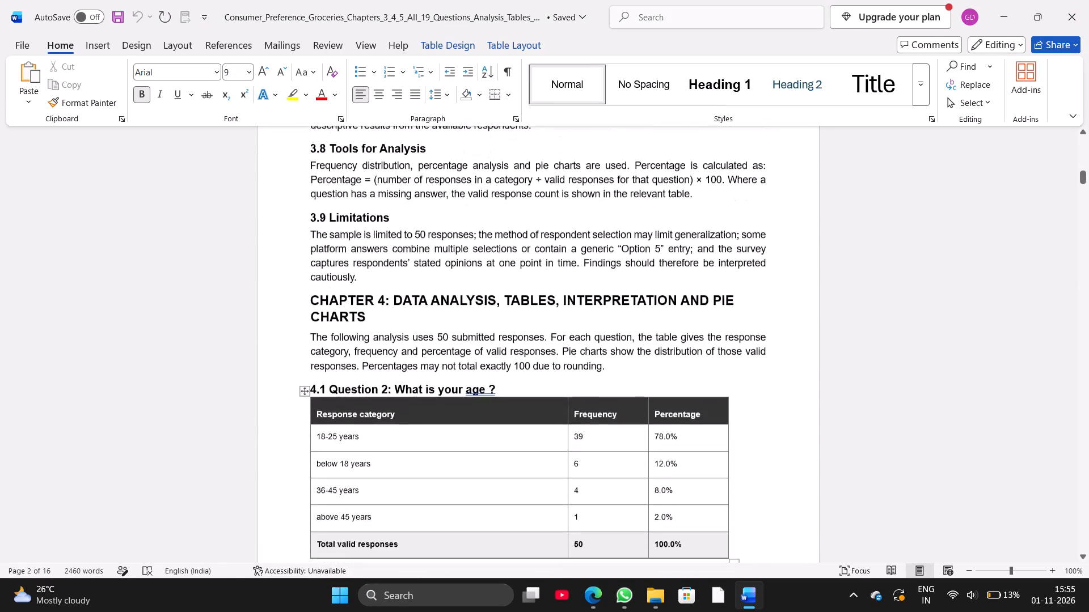
scroll(576, 367, down, 2)
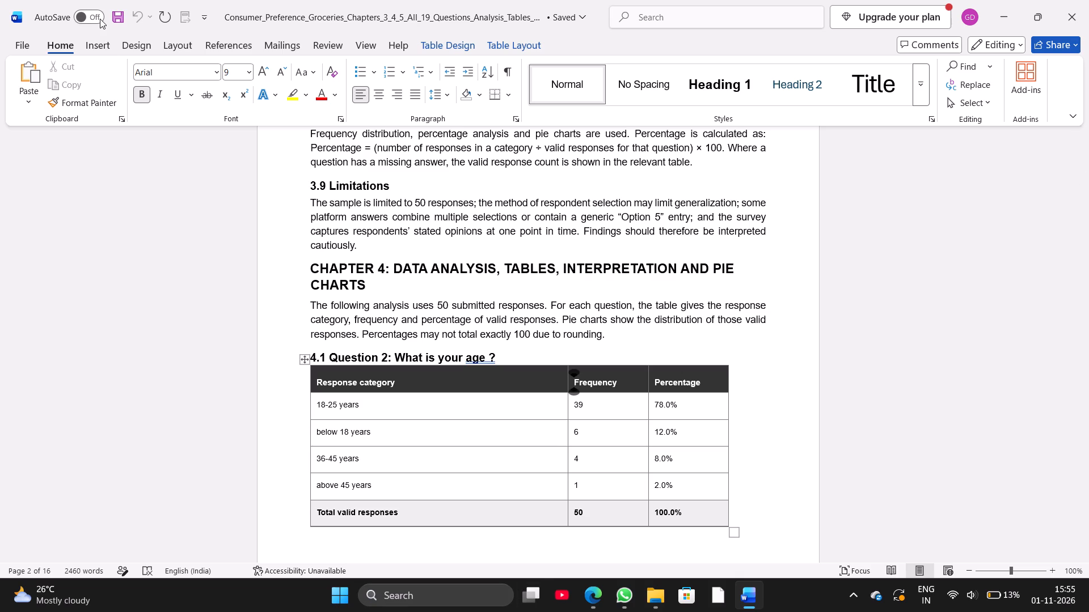
Open the recent OneDrive document "survey project manjunath (1)" and bring its window forward.
click(26, 48)
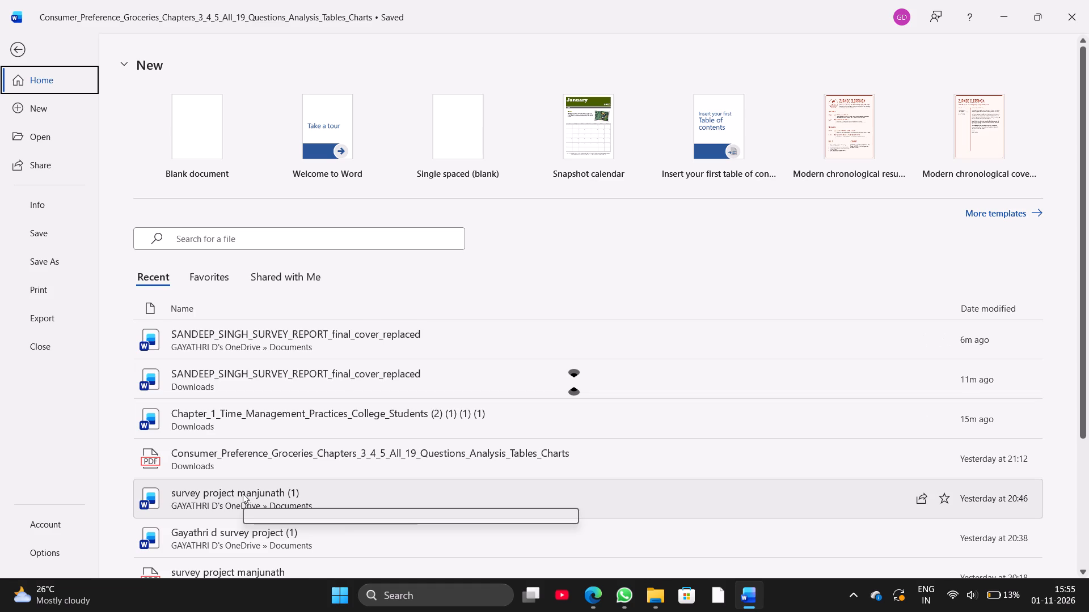
scroll(243, 494, down, 1)
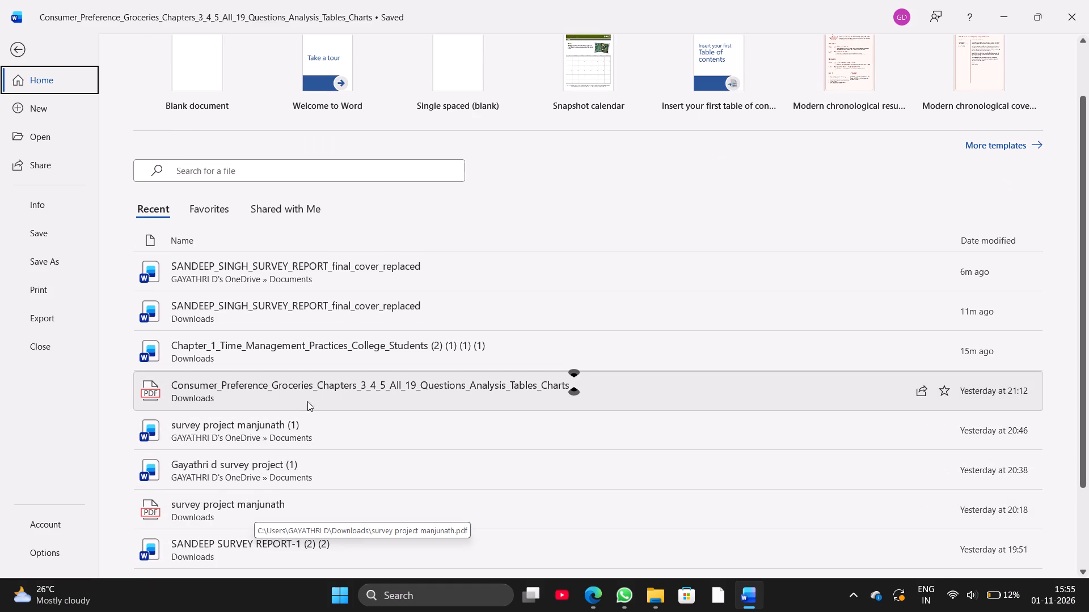
click(277, 441)
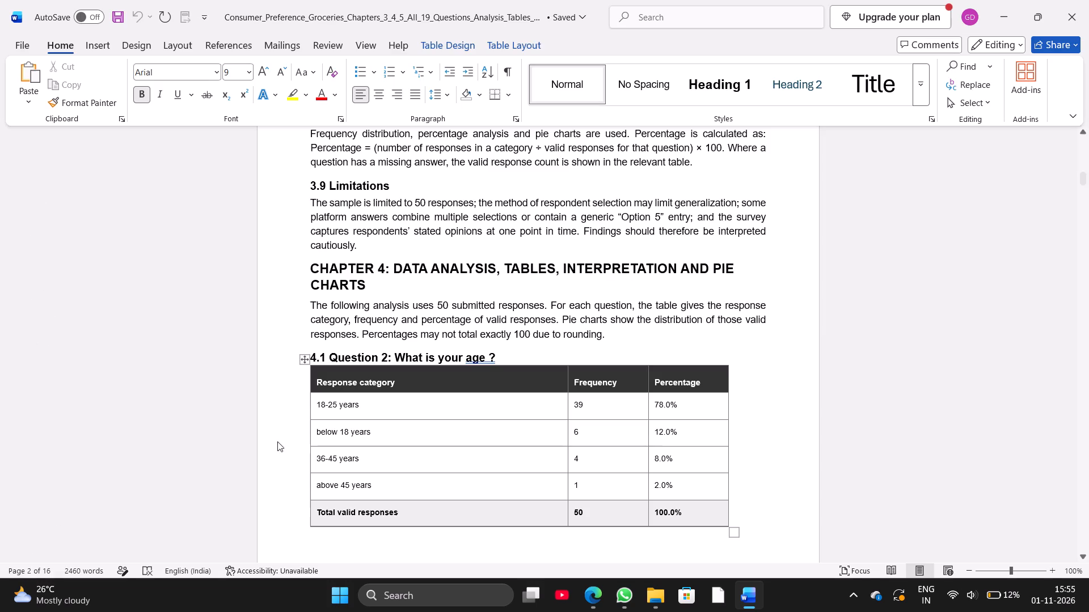
scroll(277, 441, down, 5)
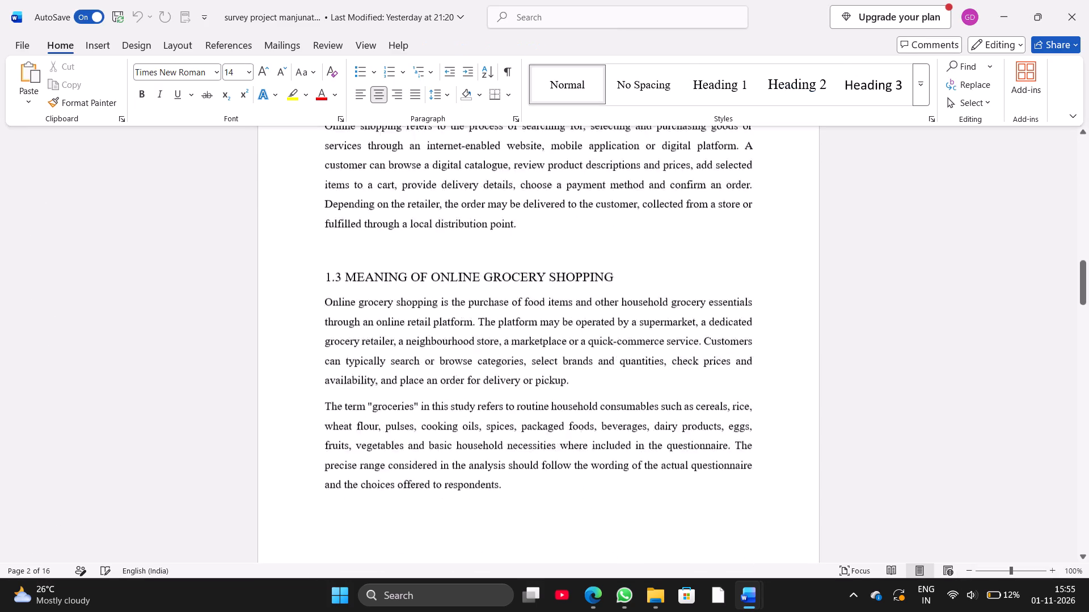
scroll(277, 441, down, 20)
scroll(277, 441, down, 20)
scroll(277, 441, down, 20)
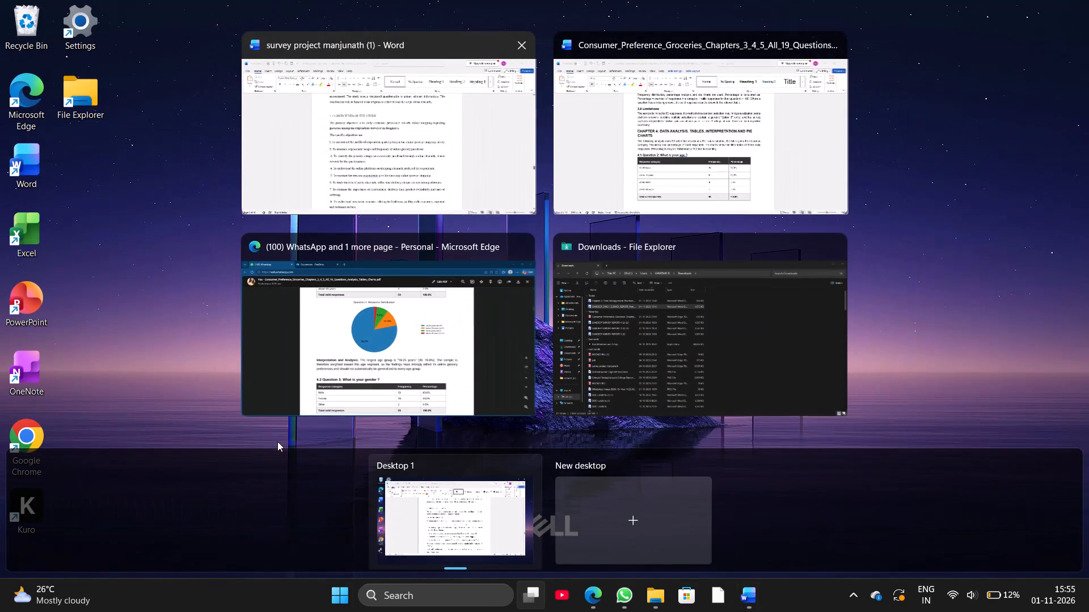
click(436, 101)
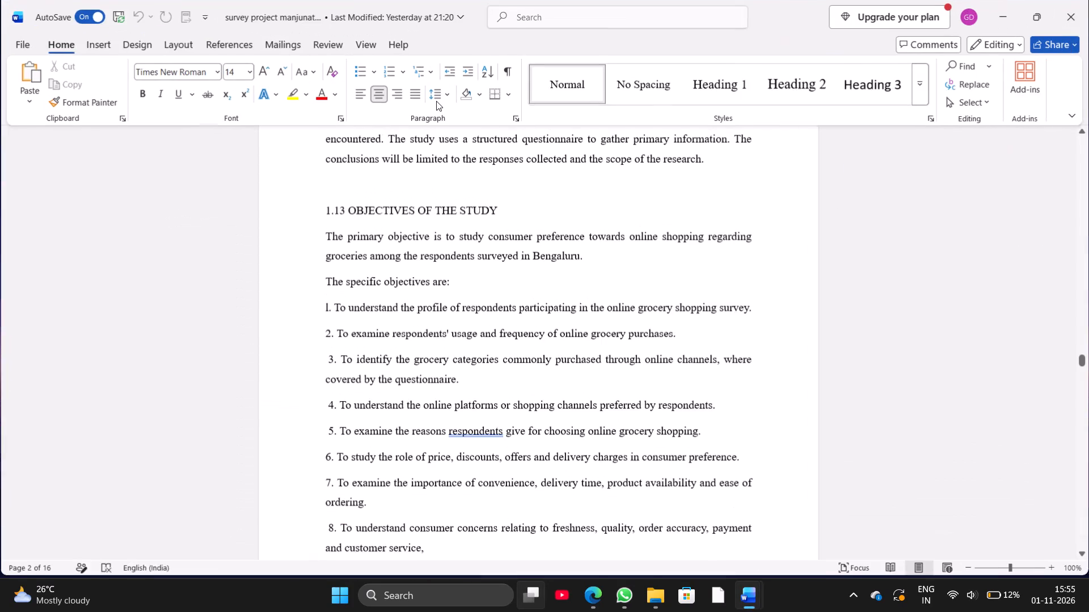
Copy the 4.1 Question 2 heading and age table from the Consumer Preference report to below the Chapter 3 introduction in the survey project.
scroll(305, 427, down, 19)
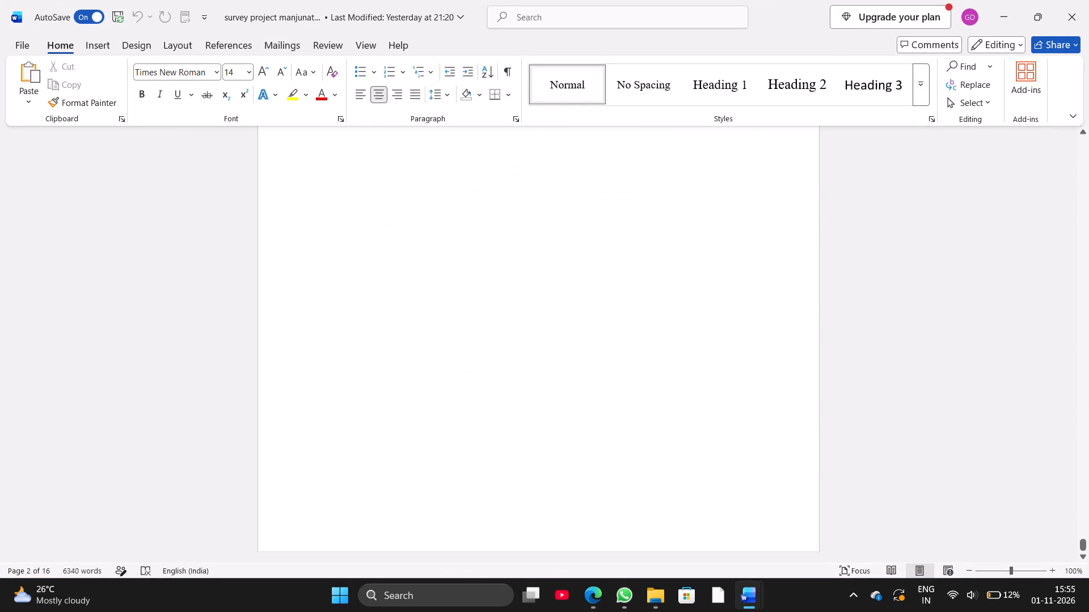
scroll(305, 427, down, 1)
scroll(305, 427, up, 5)
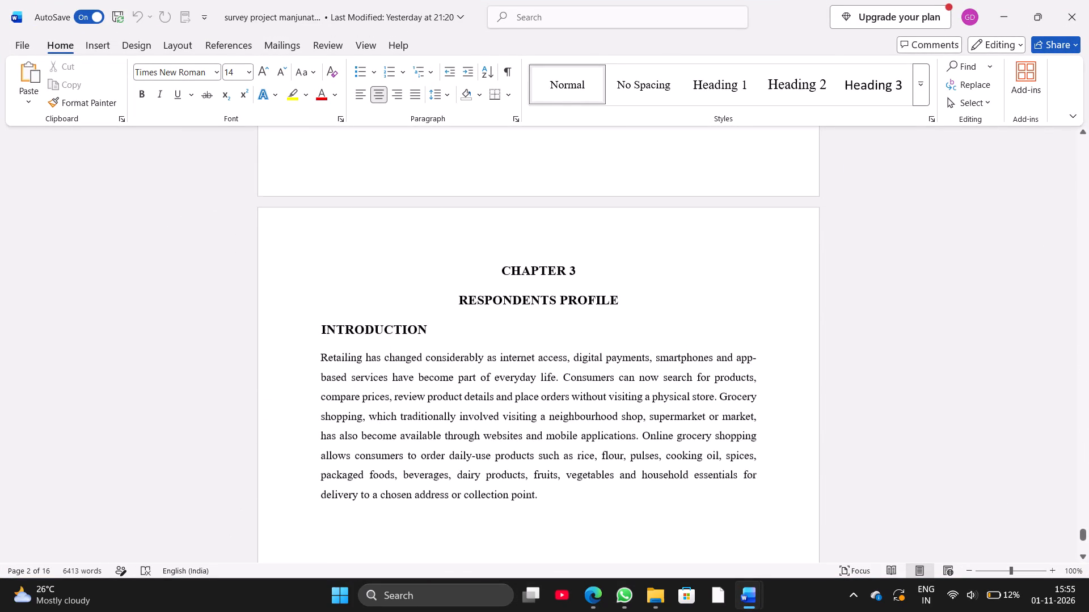
scroll(305, 427, down, 1)
click(326, 326)
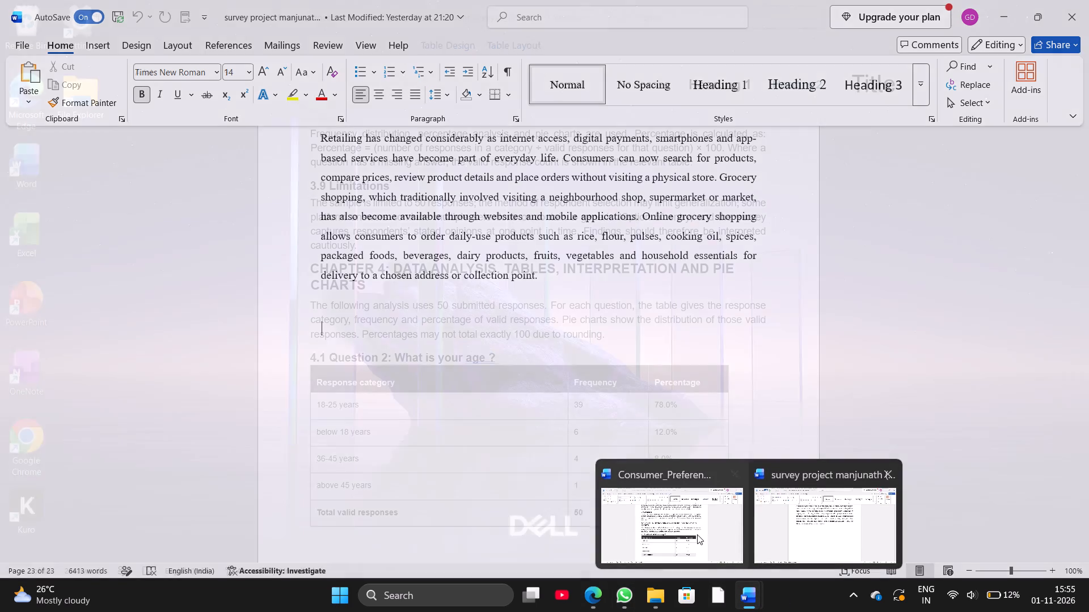
click(697, 533)
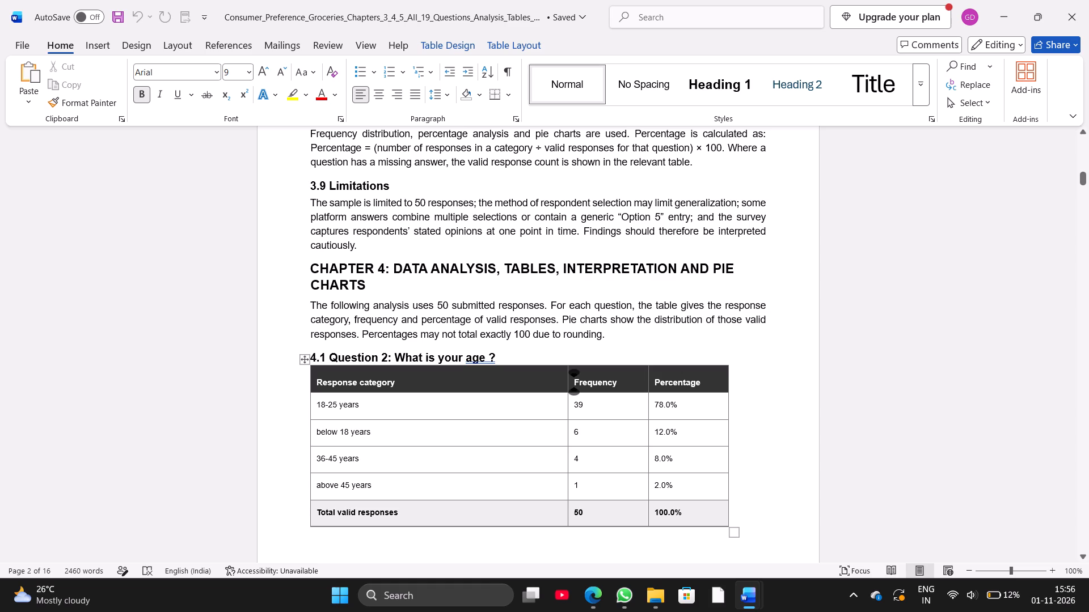
click(305, 358)
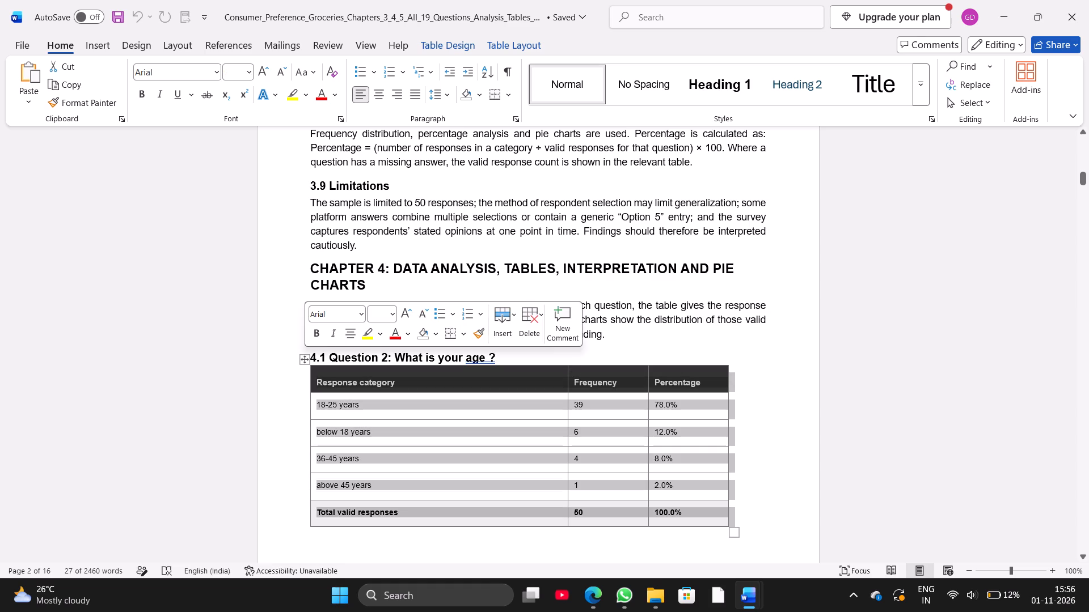
click(286, 384)
drag(313, 358, 644, 541)
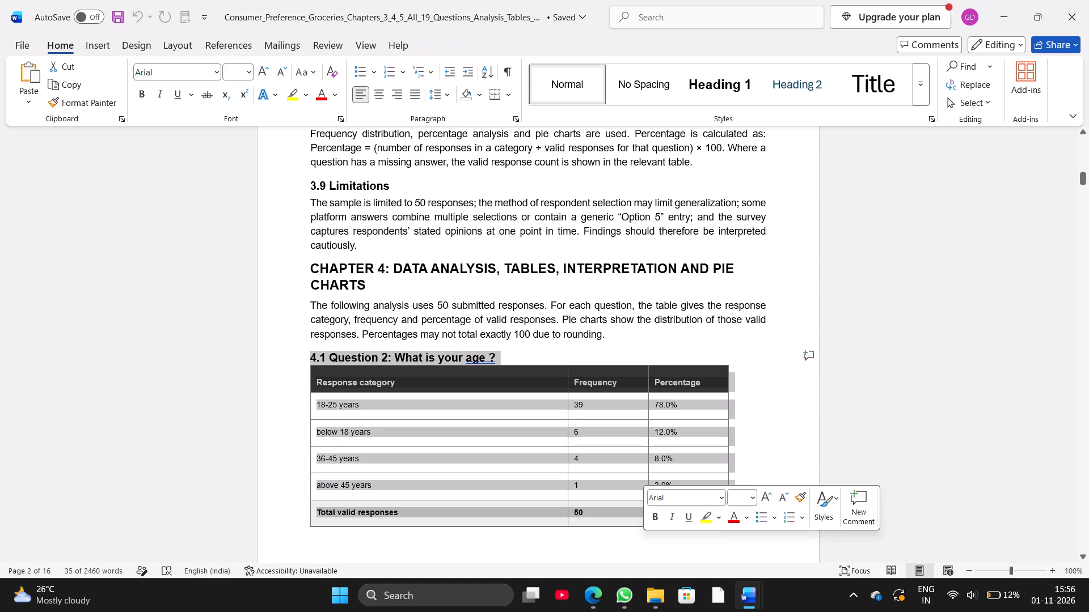
key(ctrl+c)
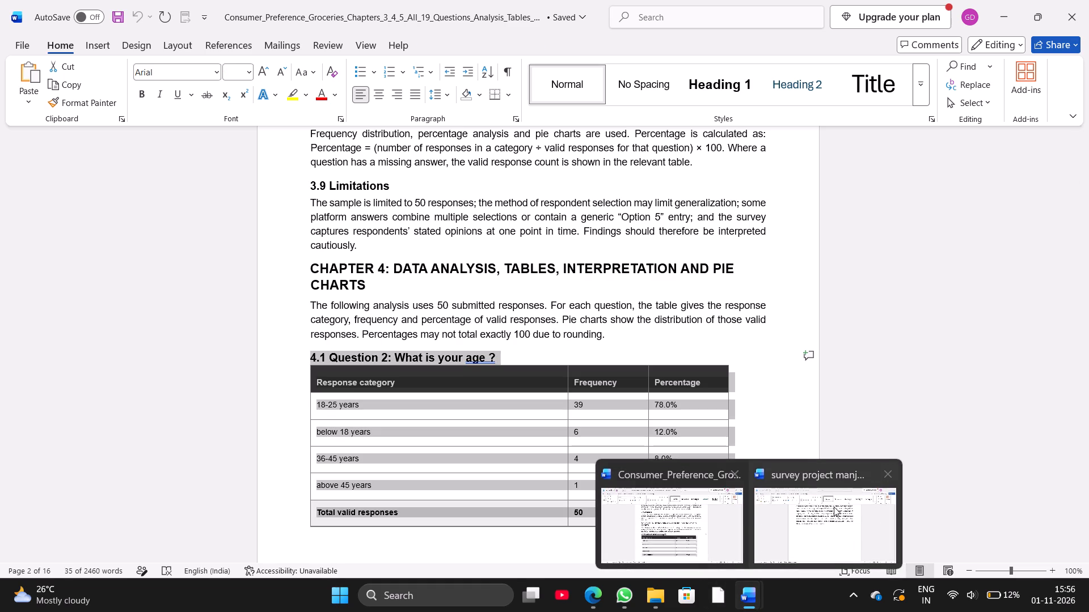
click(835, 508)
key(ctrl+v)
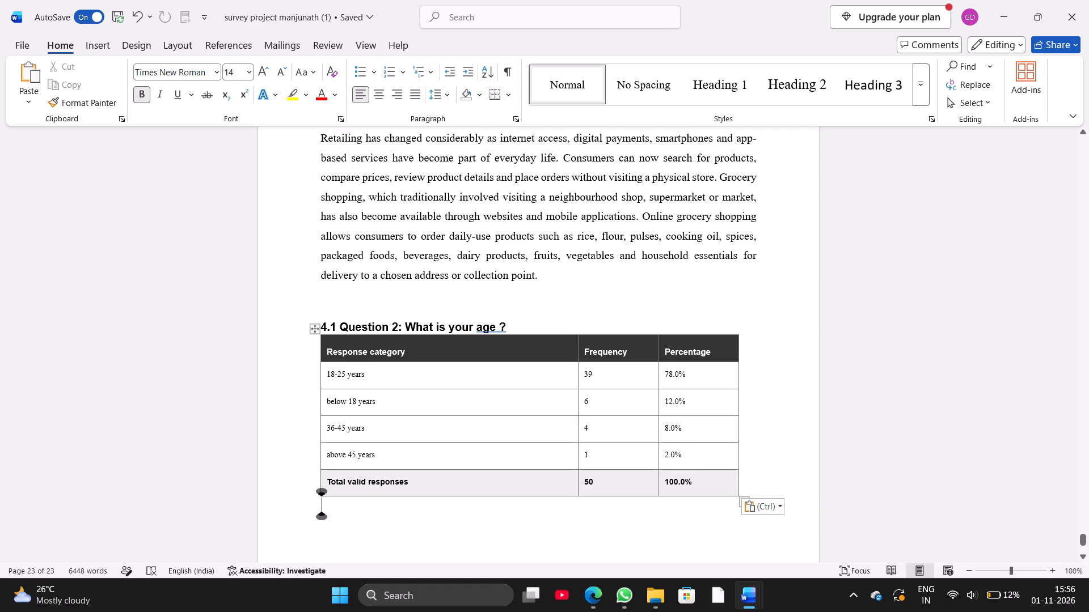
Set the font size of all text in the pasted age table to 12.
double_click(314, 328)
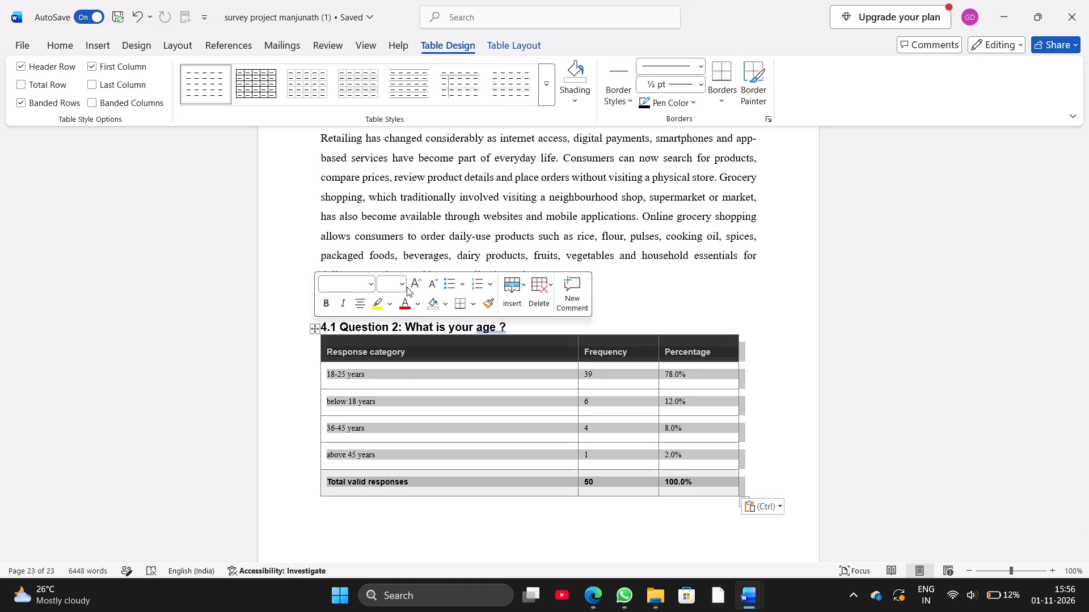
click(399, 286)
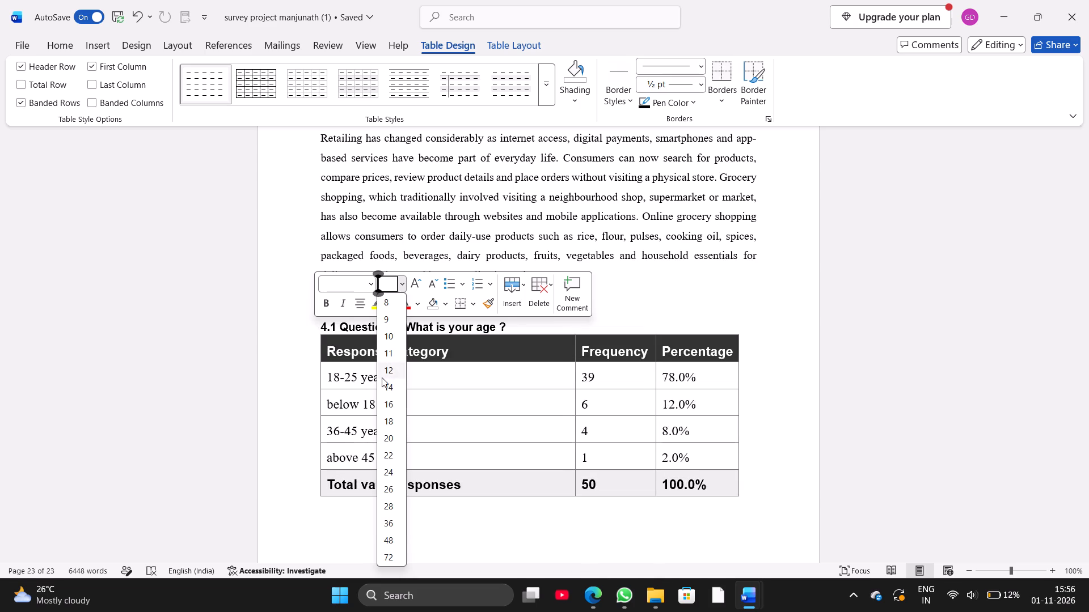
click(388, 367)
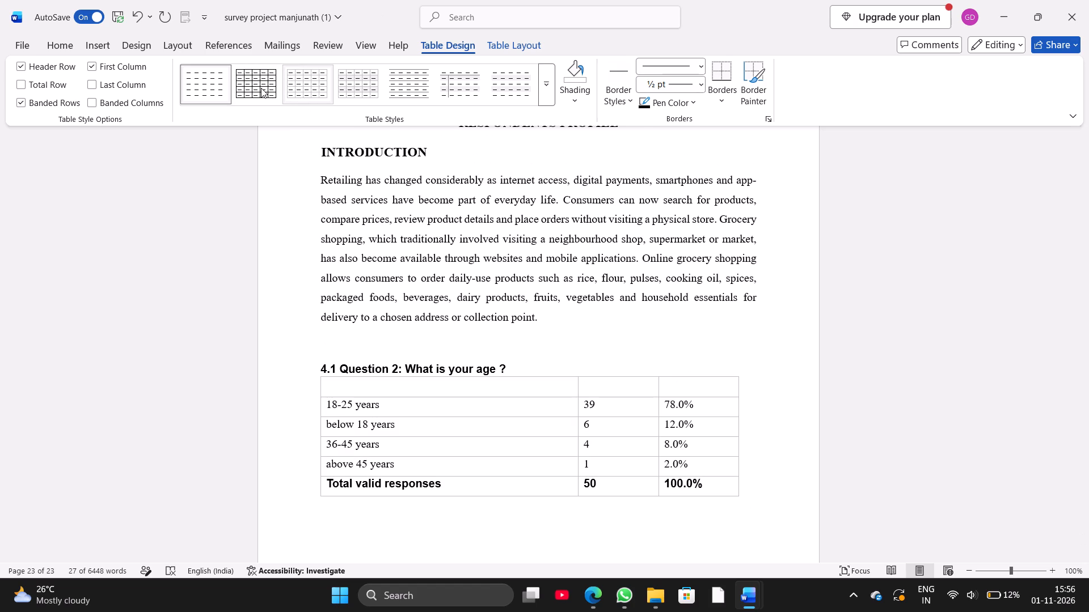
click(224, 240)
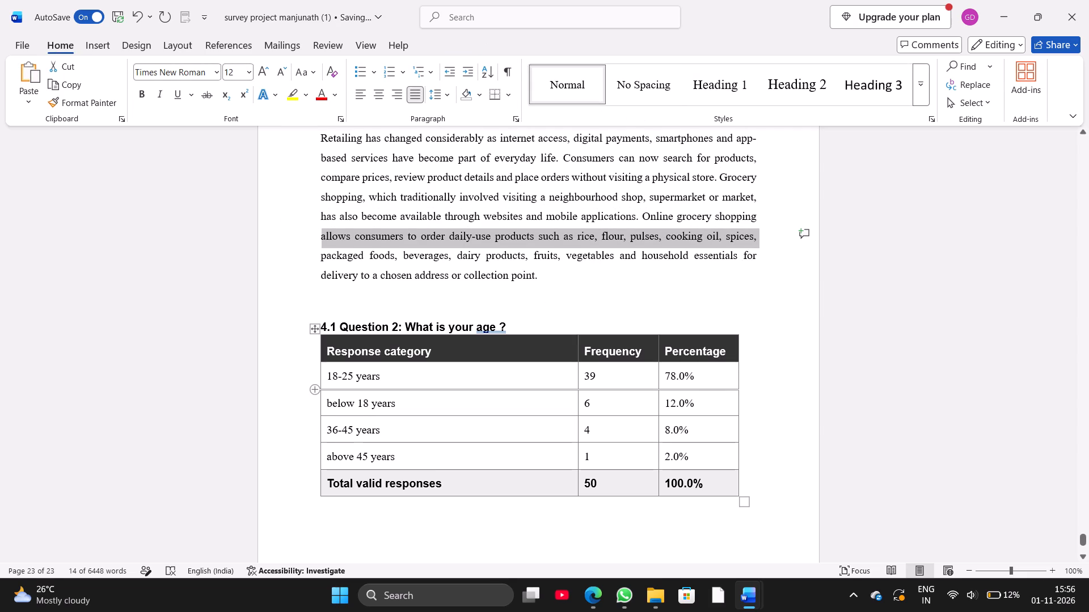
Add a blank line between the 4.1 Question 2 heading and its table, and another below the table.
scroll(372, 451, down, 1)
click(364, 536)
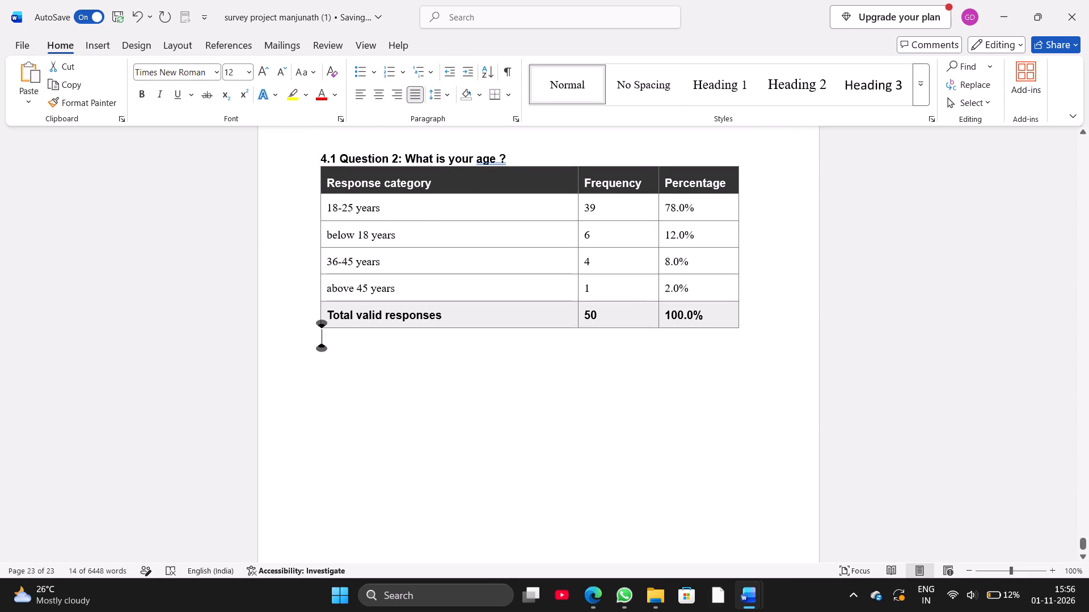
click(527, 158)
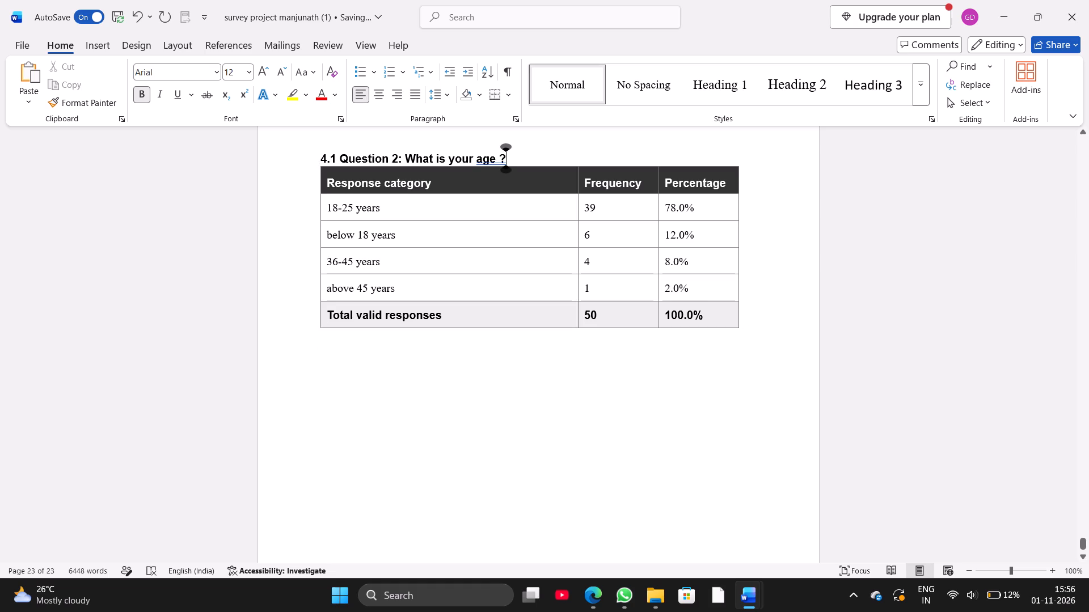
key(Return)
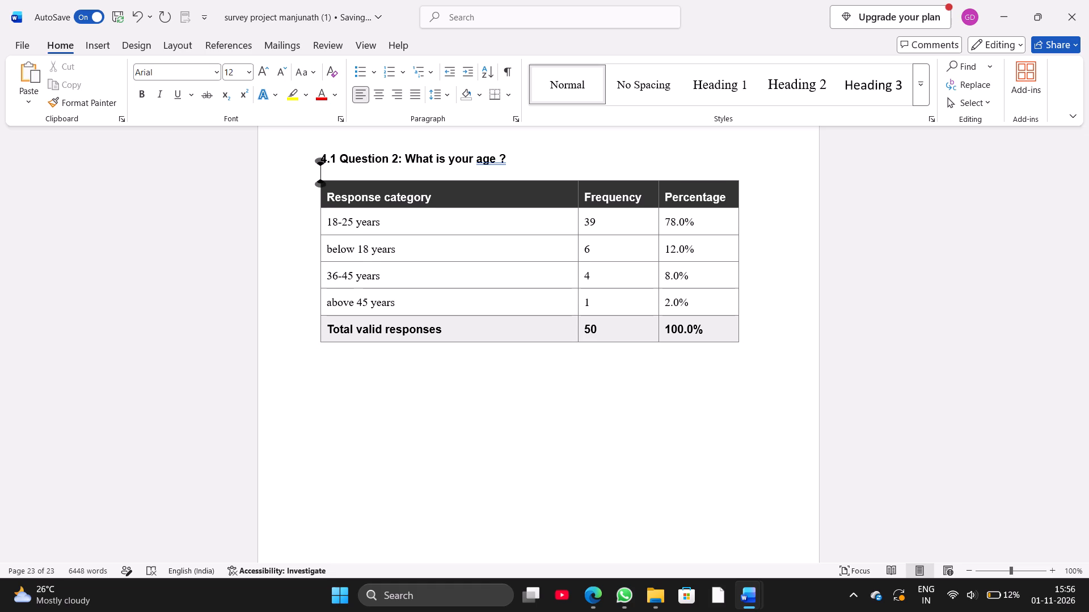
click(319, 369)
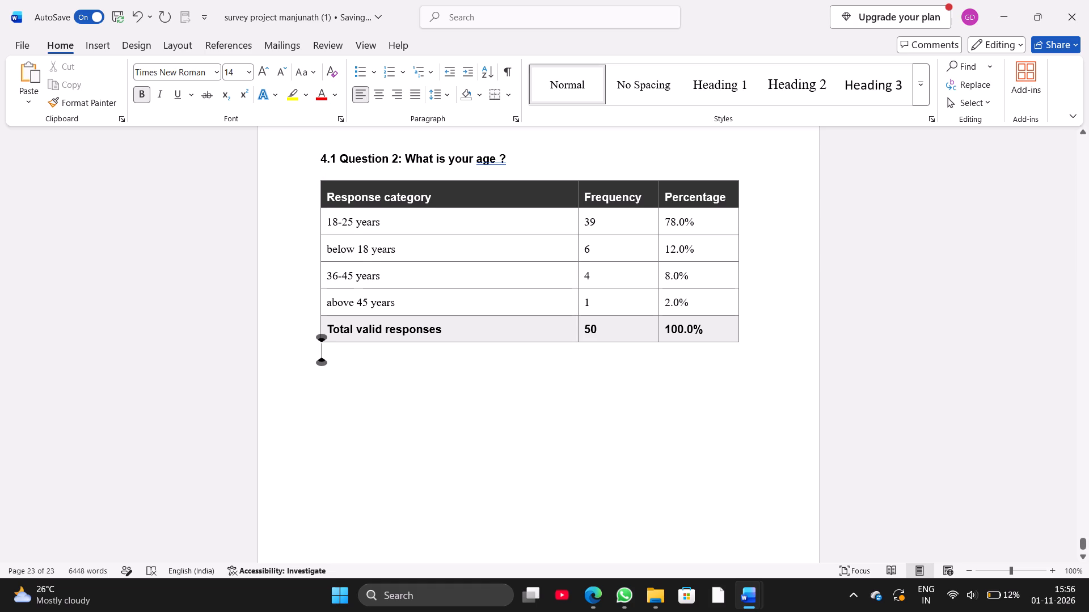
key(Return)
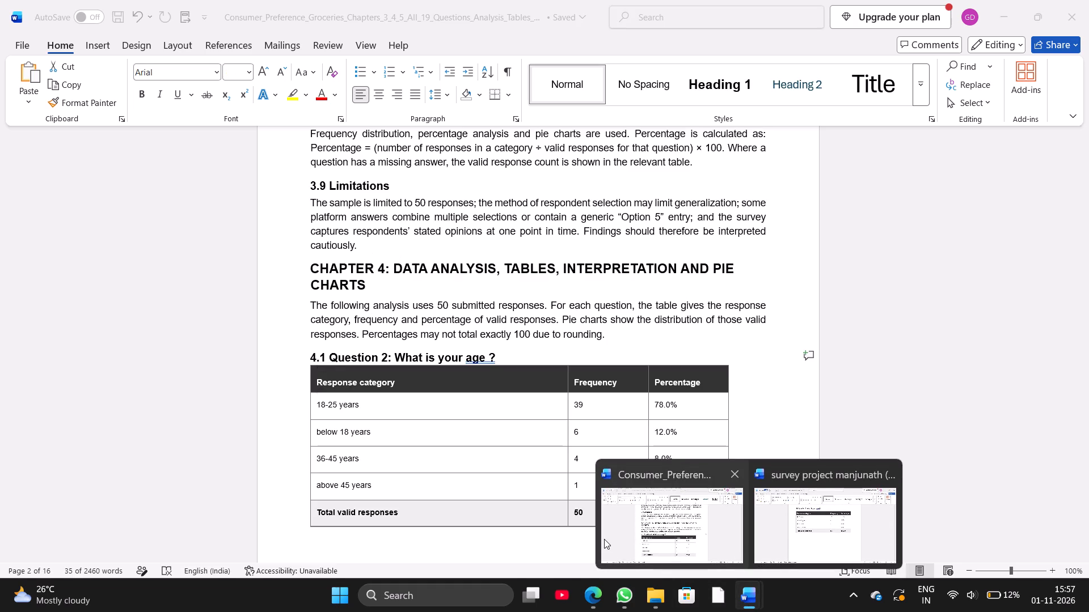
Return to the Consumer Preference report at the Question 2 pie chart and its interpretation.
click(604, 539)
scroll(426, 436, down, 3)
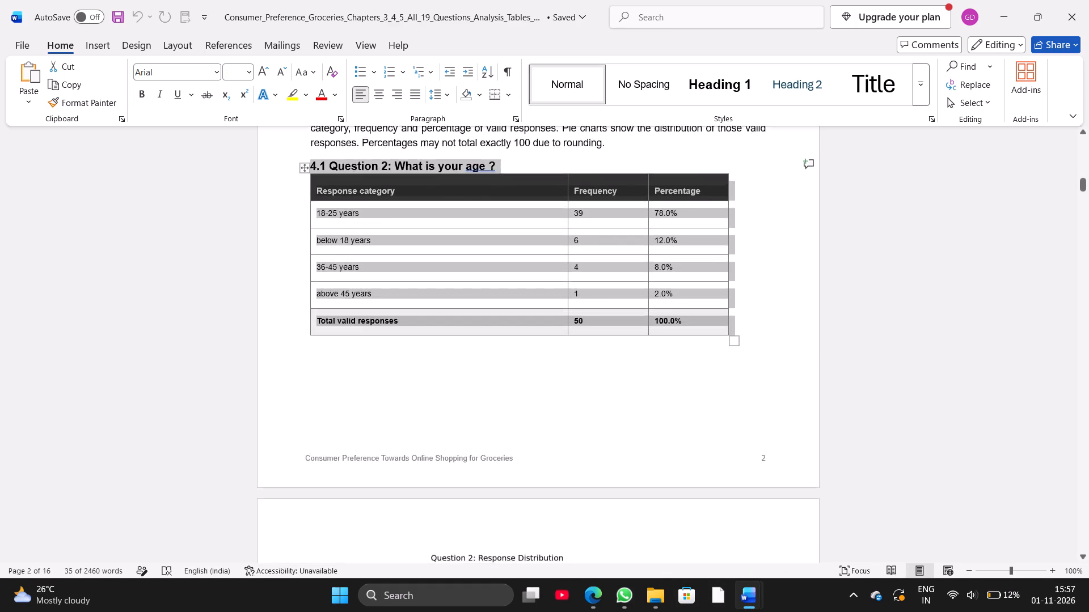
scroll(426, 436, down, 3)
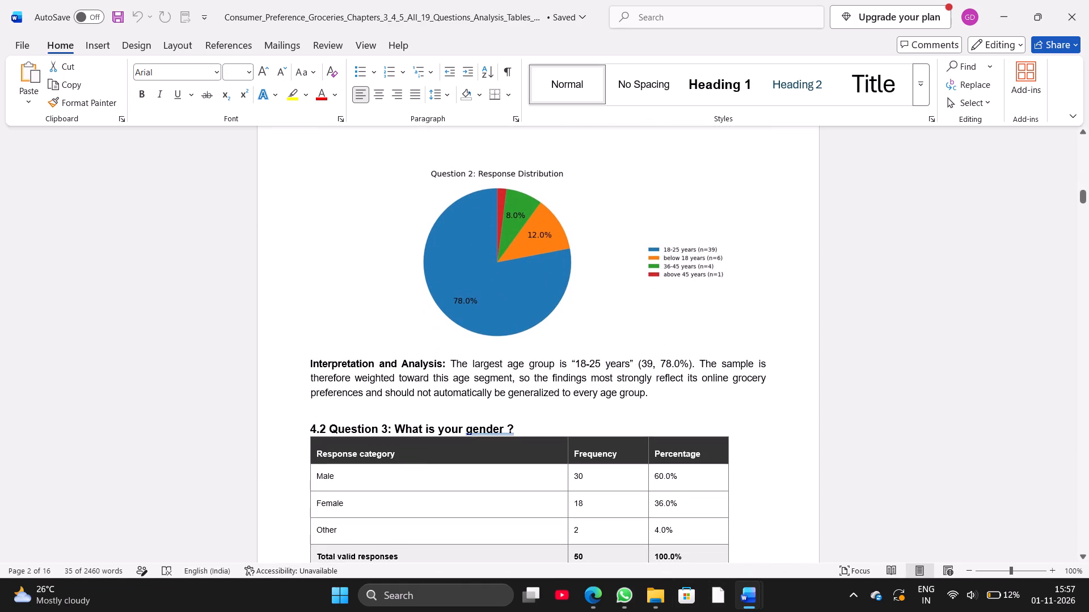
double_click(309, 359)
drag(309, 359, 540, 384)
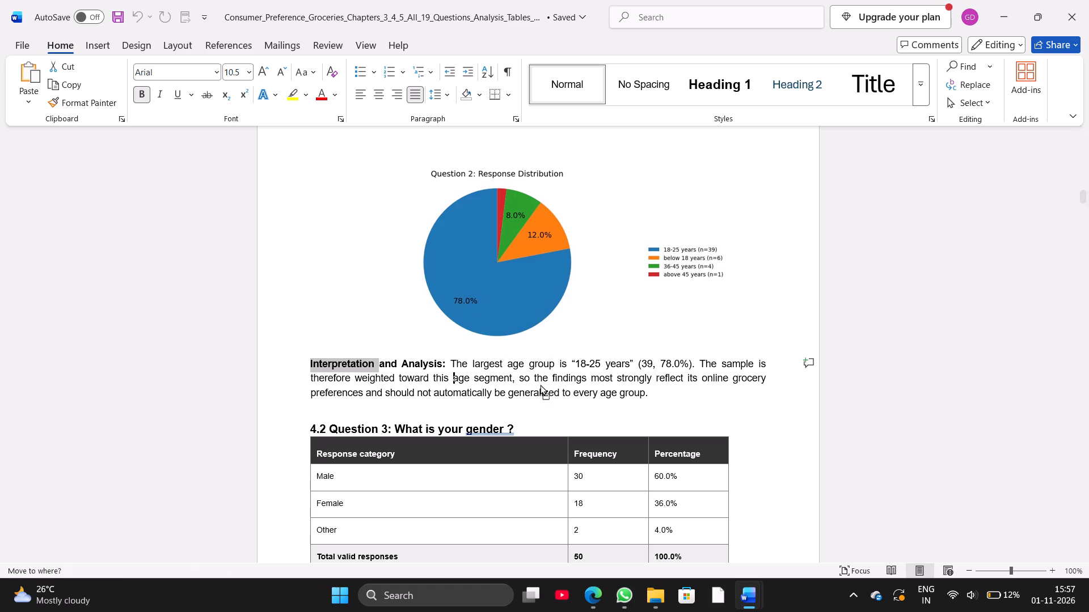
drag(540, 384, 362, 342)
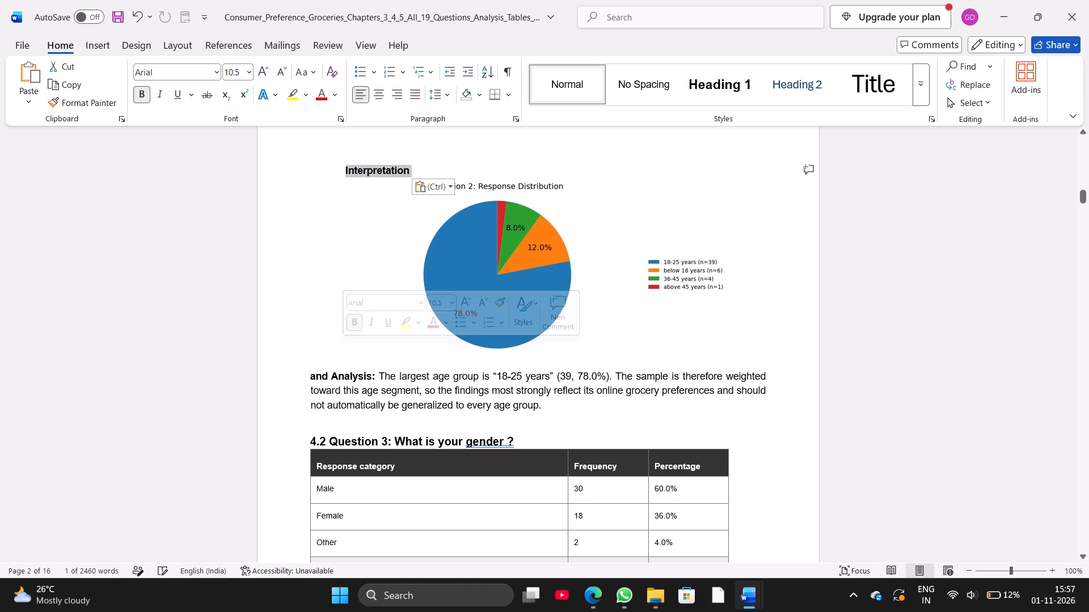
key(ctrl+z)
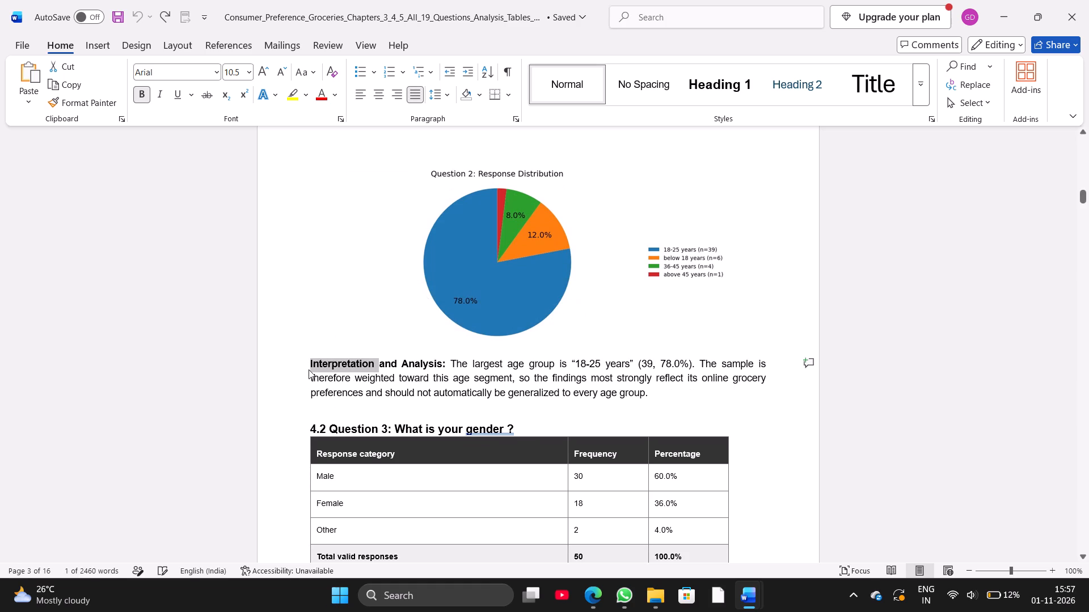
Copy the Question 2 Interpretation and Analysis paragraph from the Consumer Preference report to below the age table in the survey project.
double_click(304, 365)
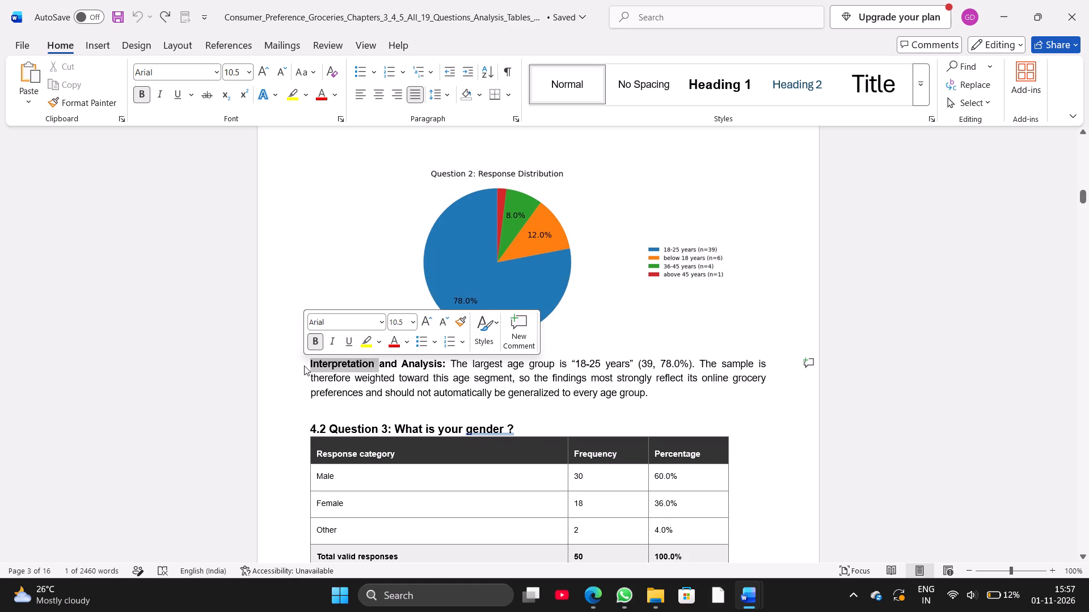
click(310, 364)
drag(310, 364, 496, 389)
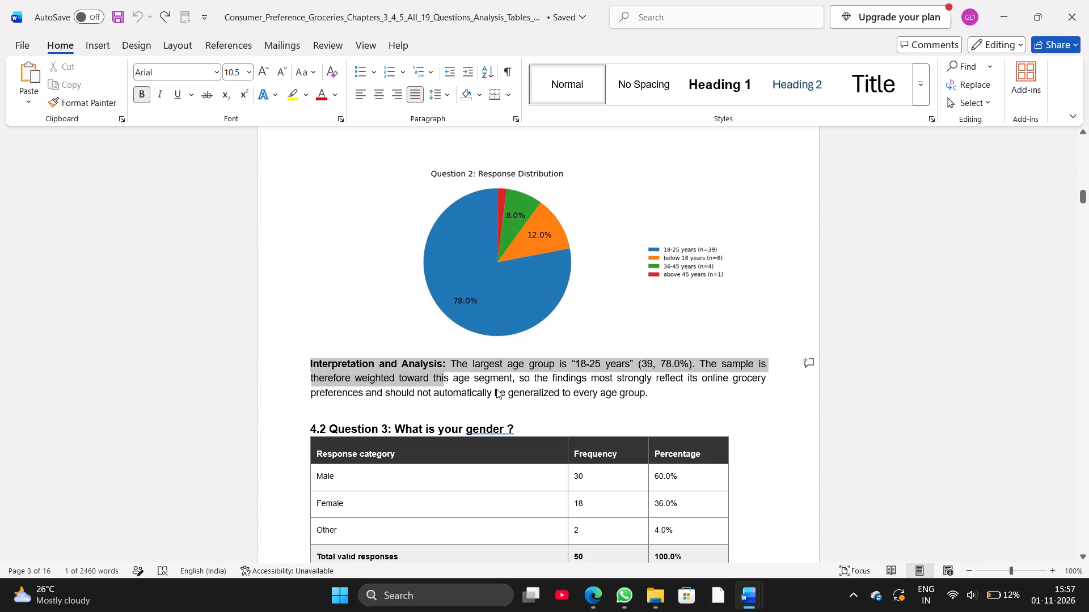
drag(496, 389, 659, 390)
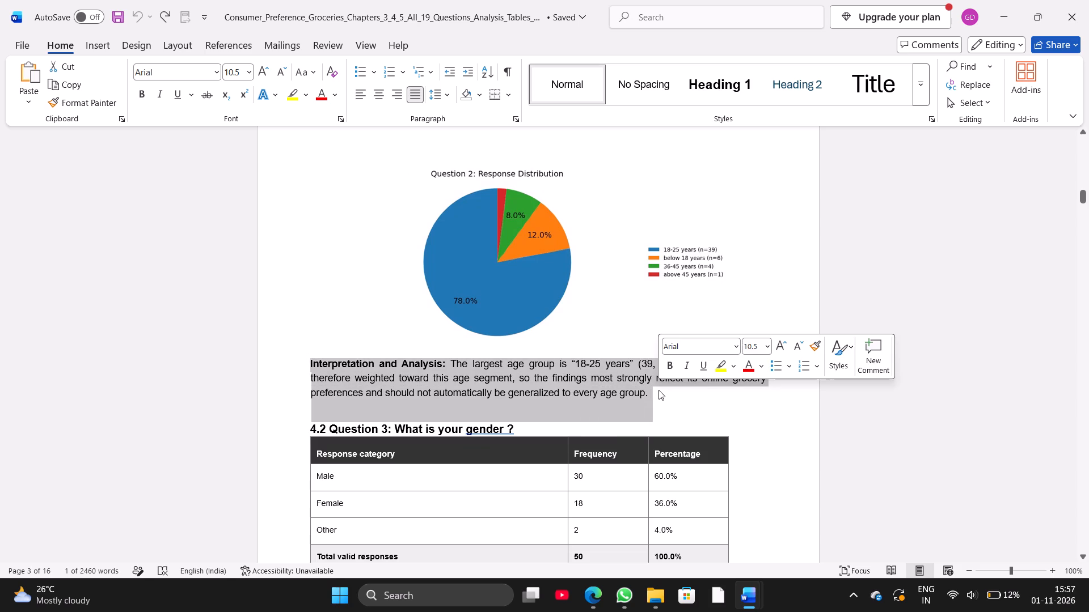
key(ctrl+c)
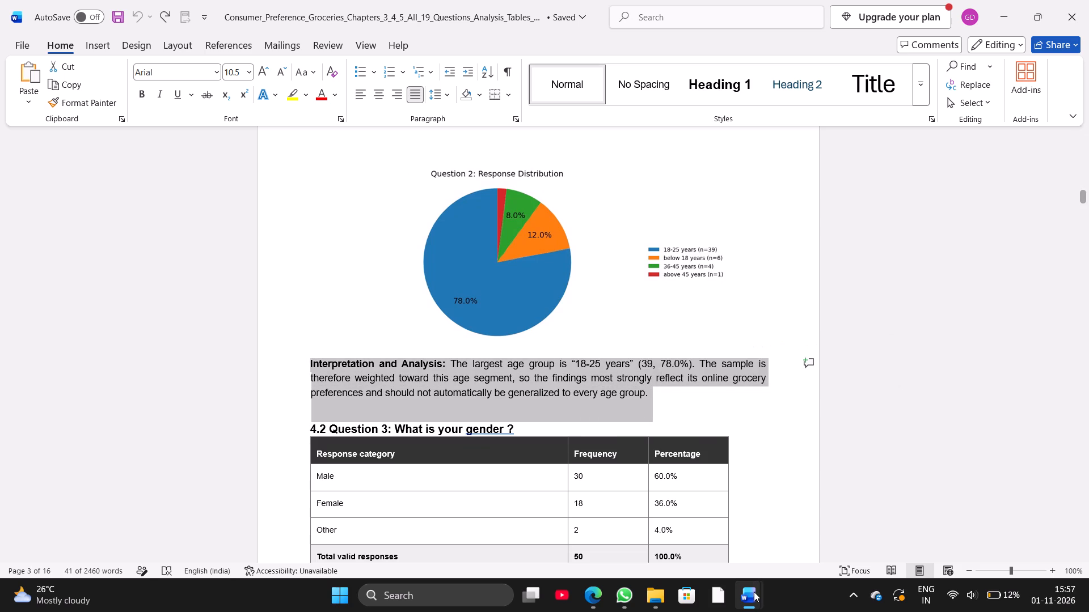
click(769, 501)
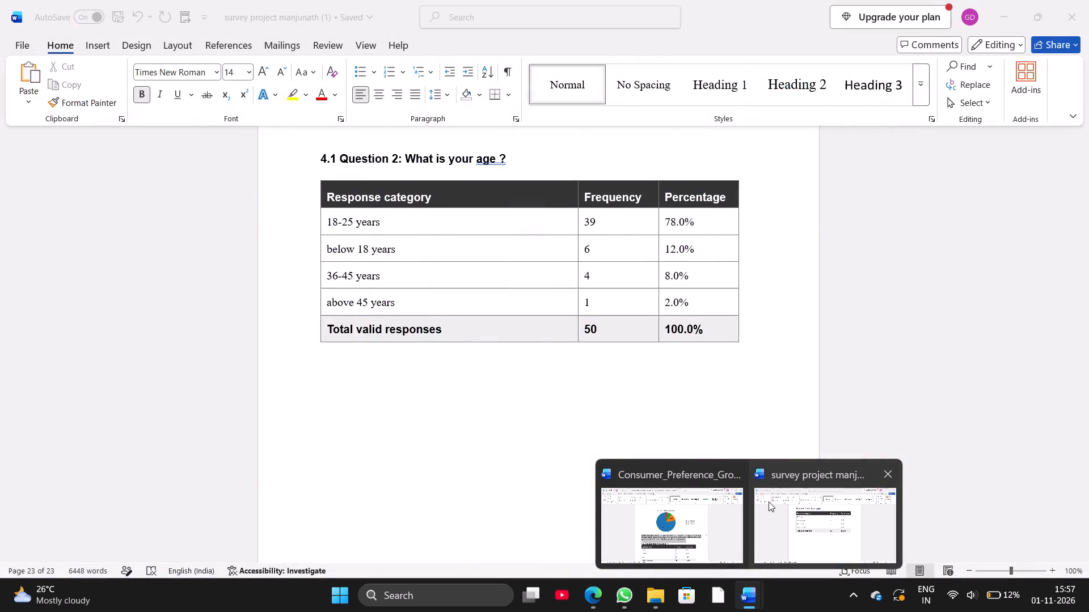
key(ctrl+v)
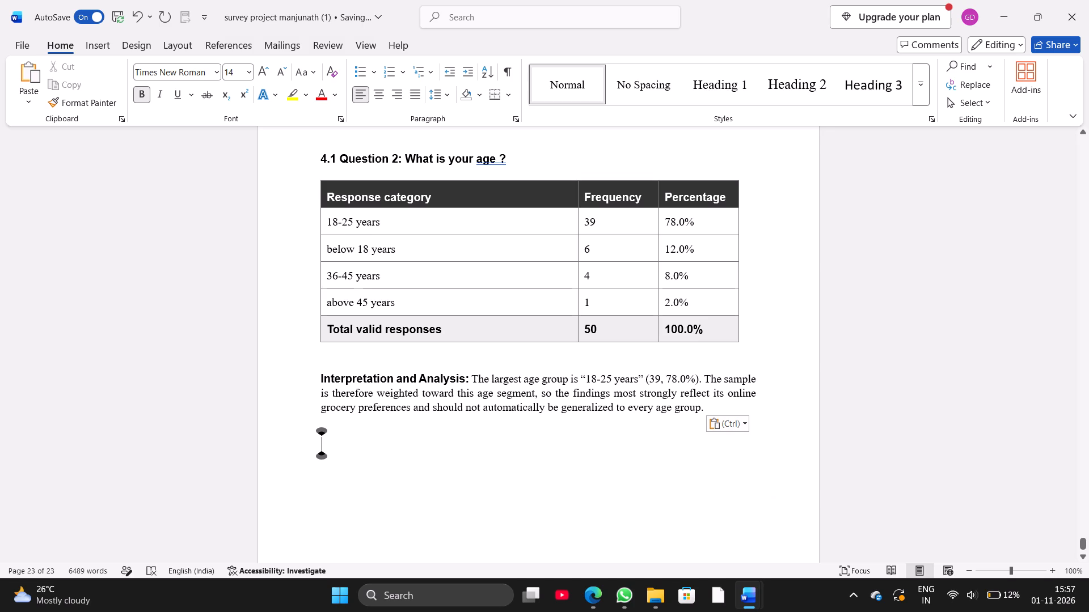
Set the line spacing of the pasted Question 2 Interpretation and Analysis paragraph to 1.5.
drag(323, 382, 675, 410)
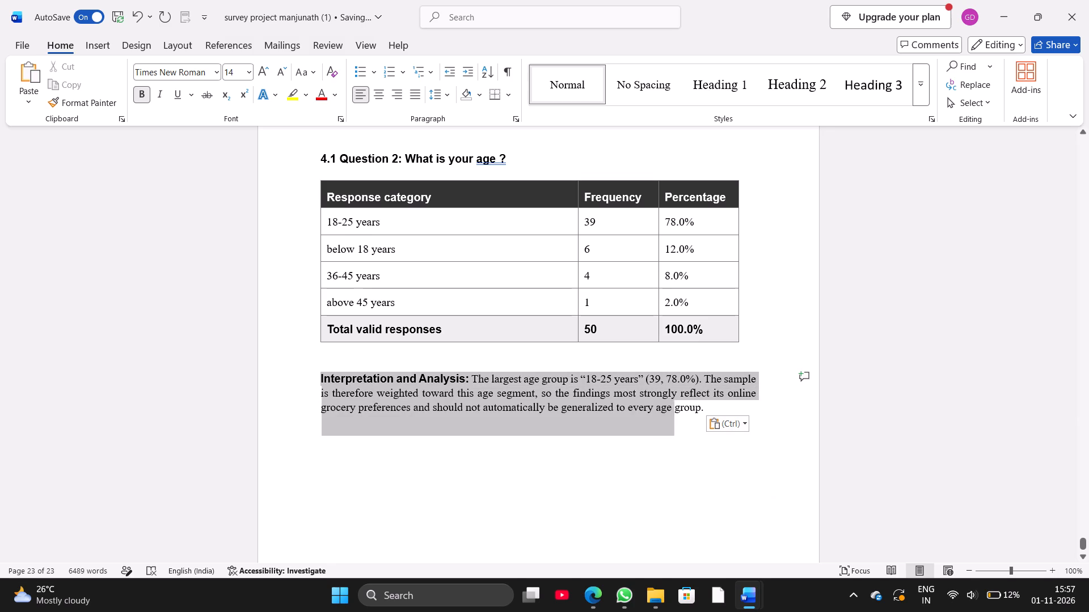
drag(675, 410, 869, 418)
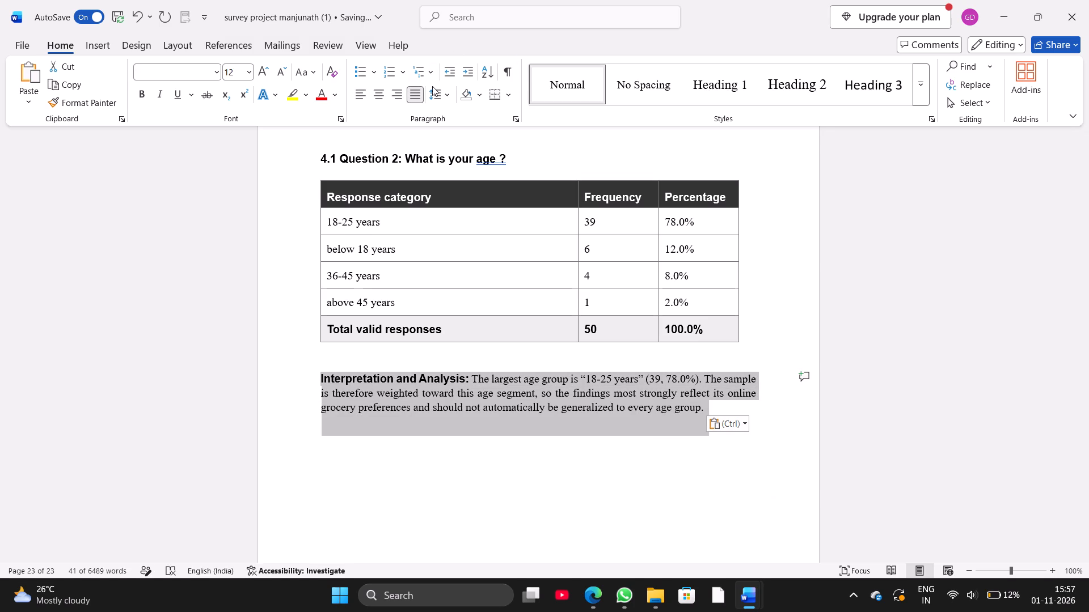
click(429, 92)
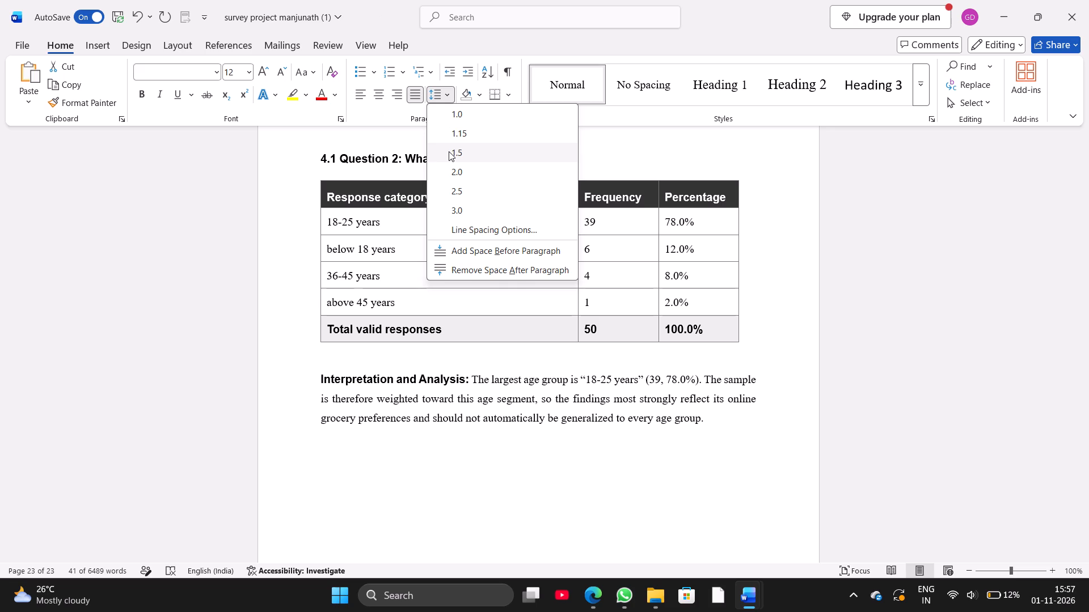
click(449, 151)
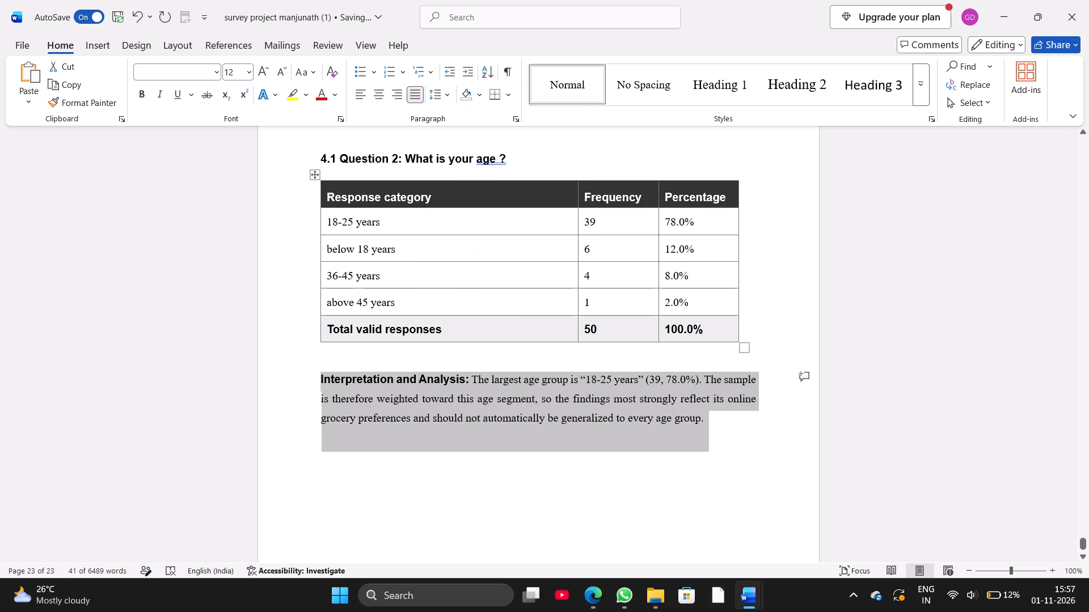
Insert a blank page after the Question 2 interpretation, starting from the empty line below it.
scroll(435, 334, down, 1)
click(429, 430)
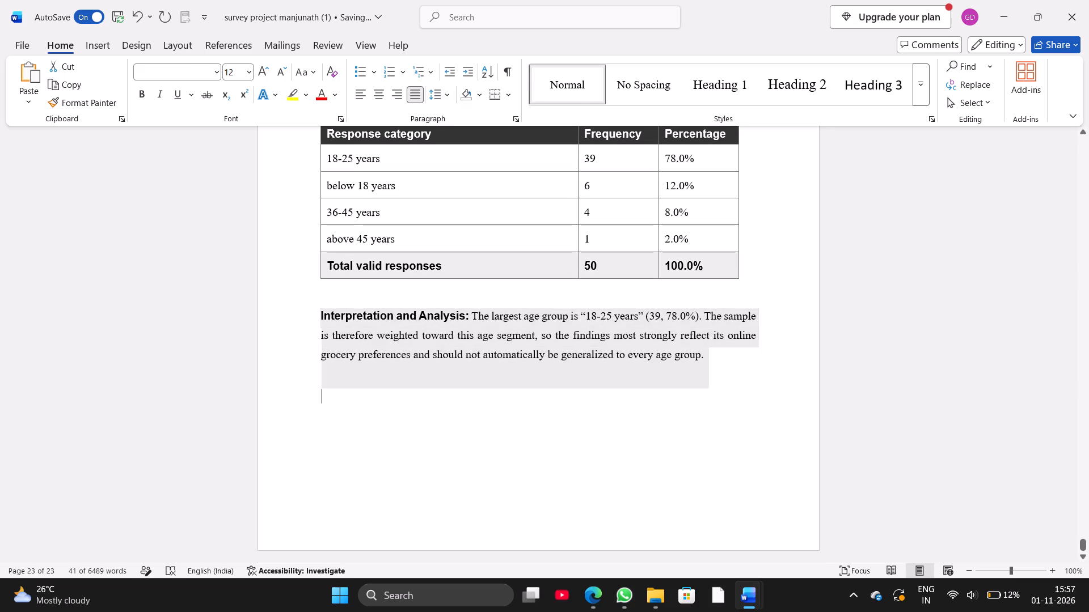
scroll(429, 430, down, 2)
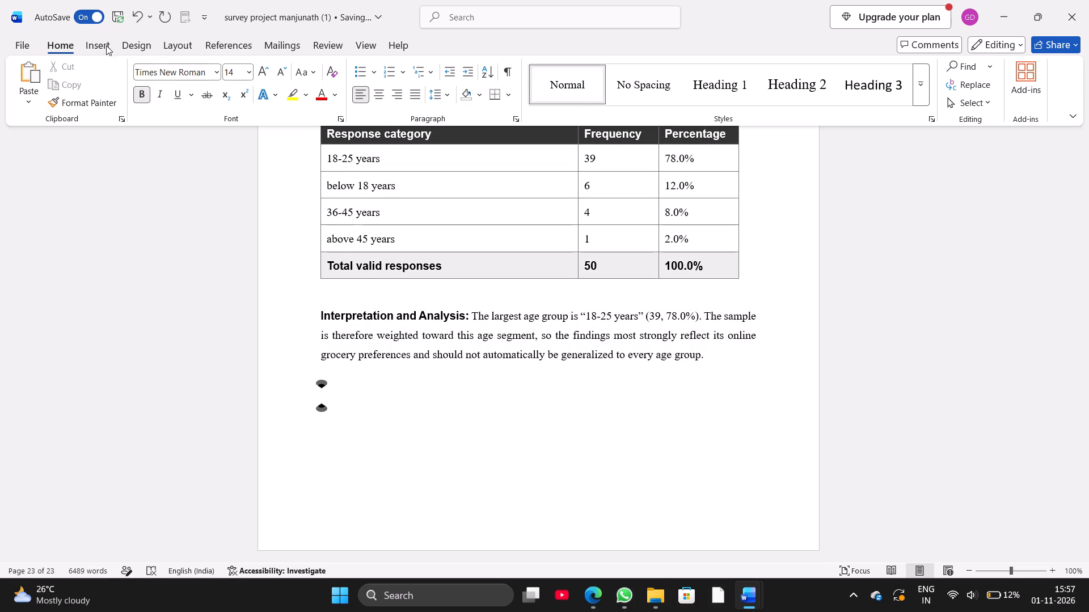
click(106, 50)
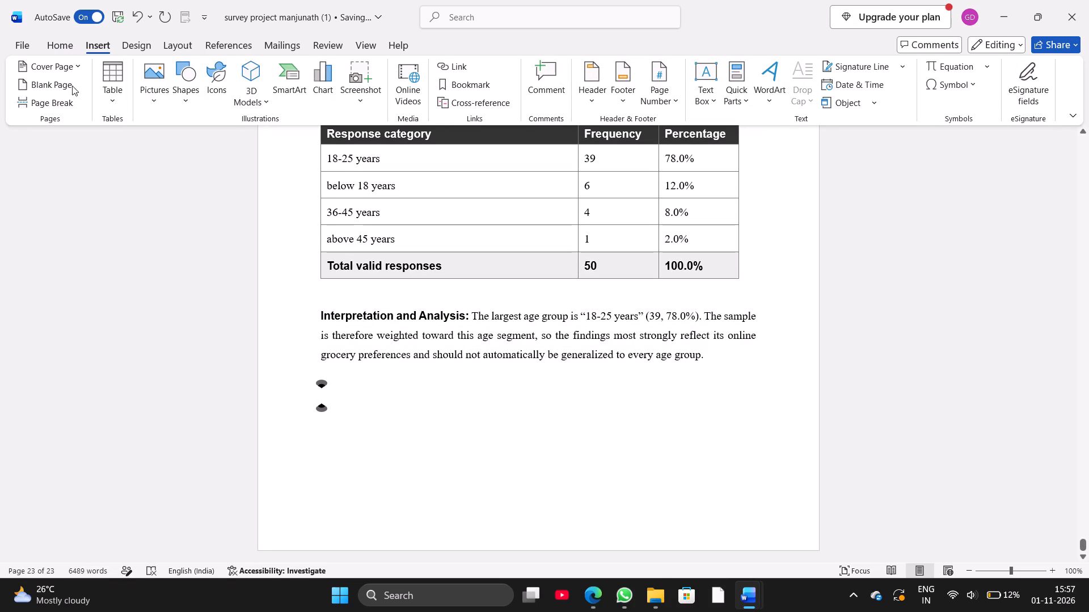
click(74, 82)
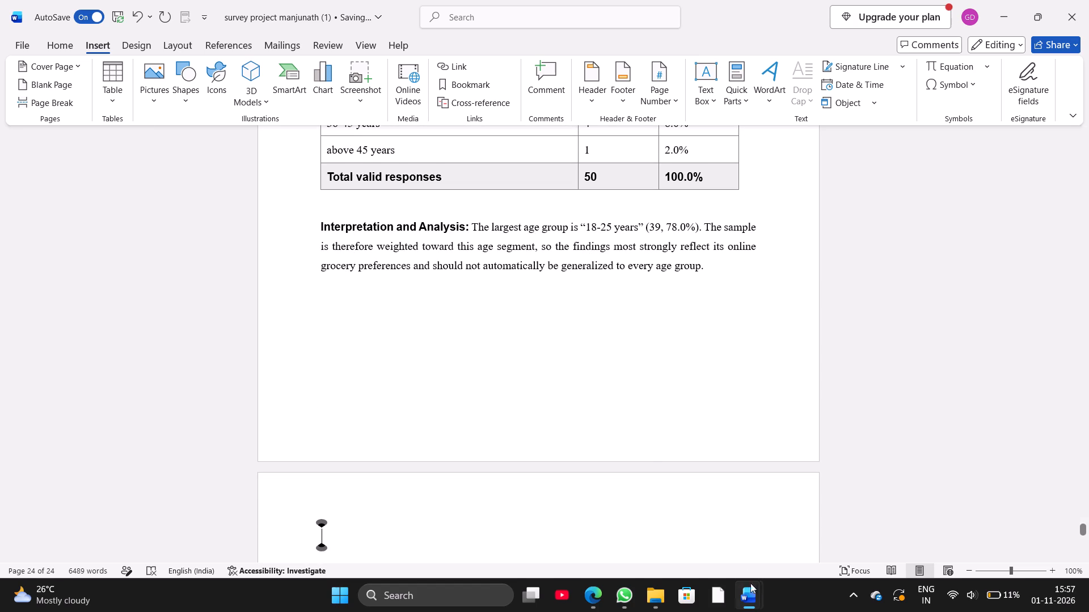
Copy the 4.2 Question 3 heading and gender table from the Consumer Preference report onto the new page of the survey project.
click(695, 517)
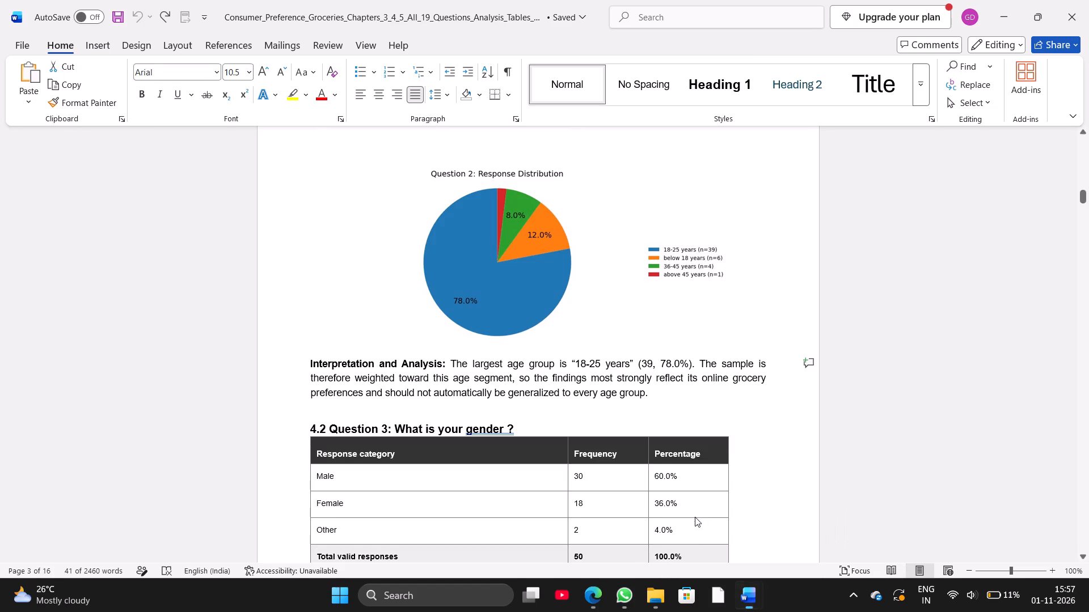
scroll(571, 481, down, 1)
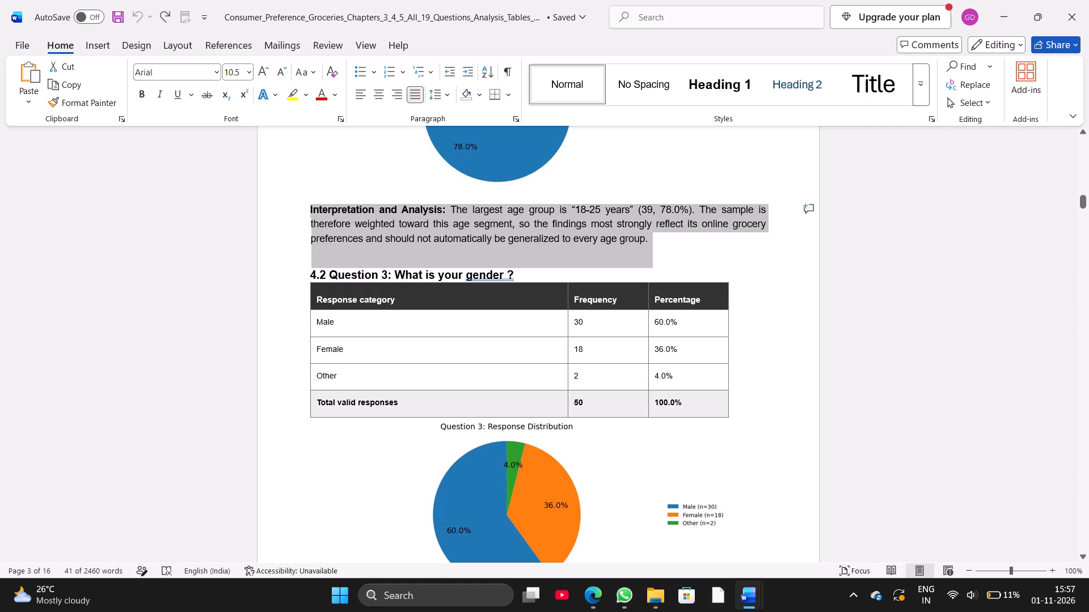
click(311, 271)
drag(311, 271, 576, 380)
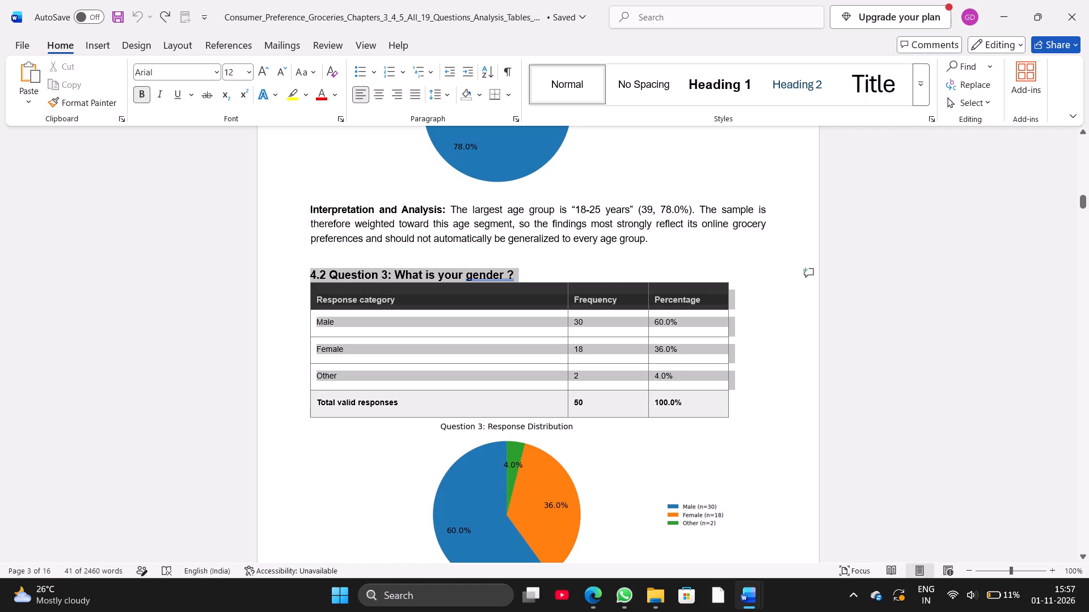
drag(576, 380, 613, 403)
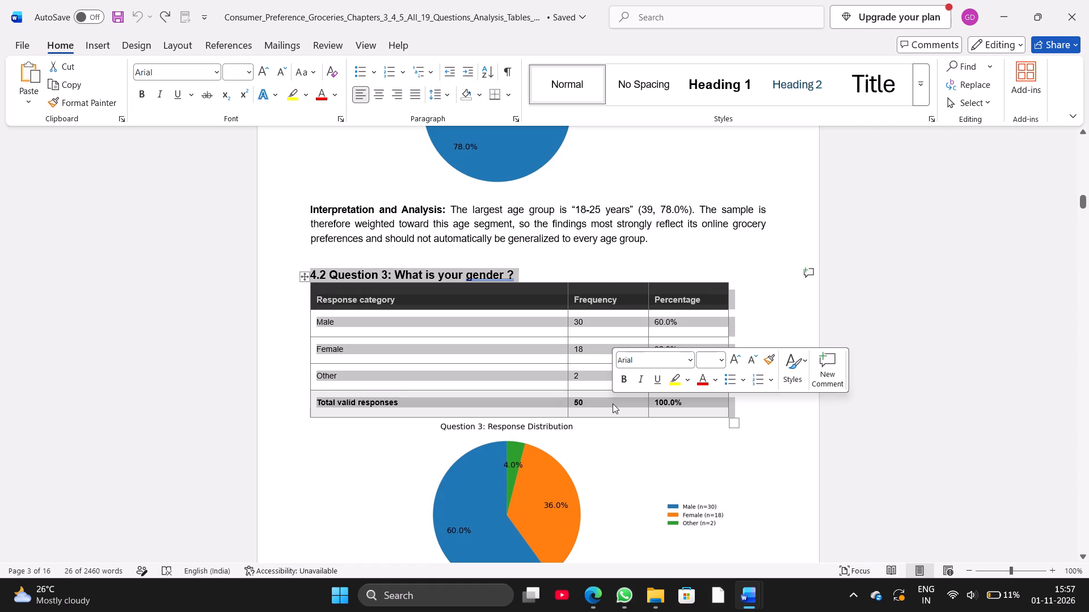
key(ctrl+c)
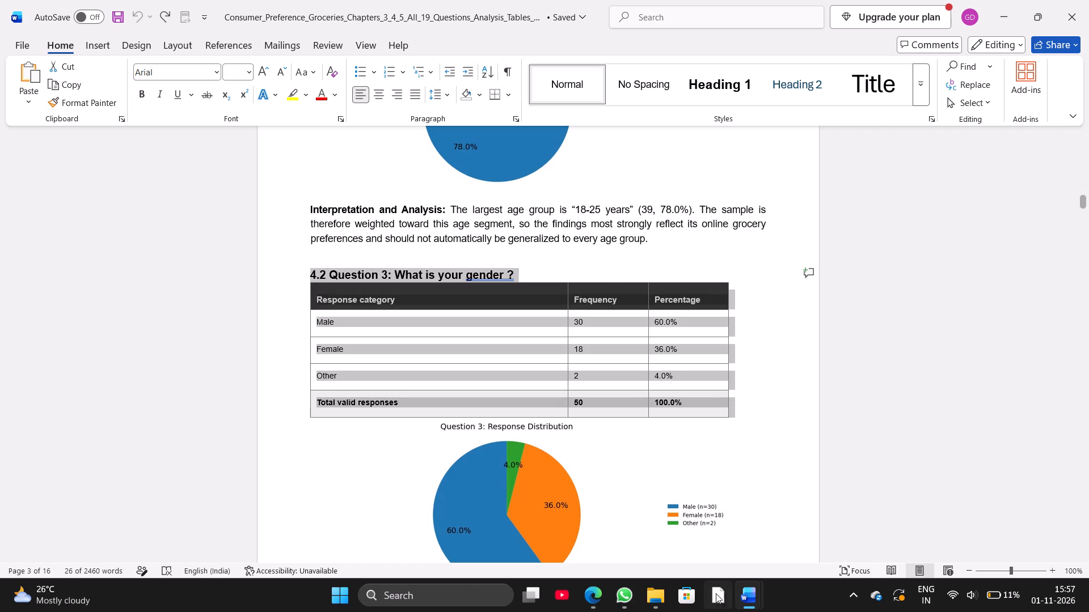
click(769, 511)
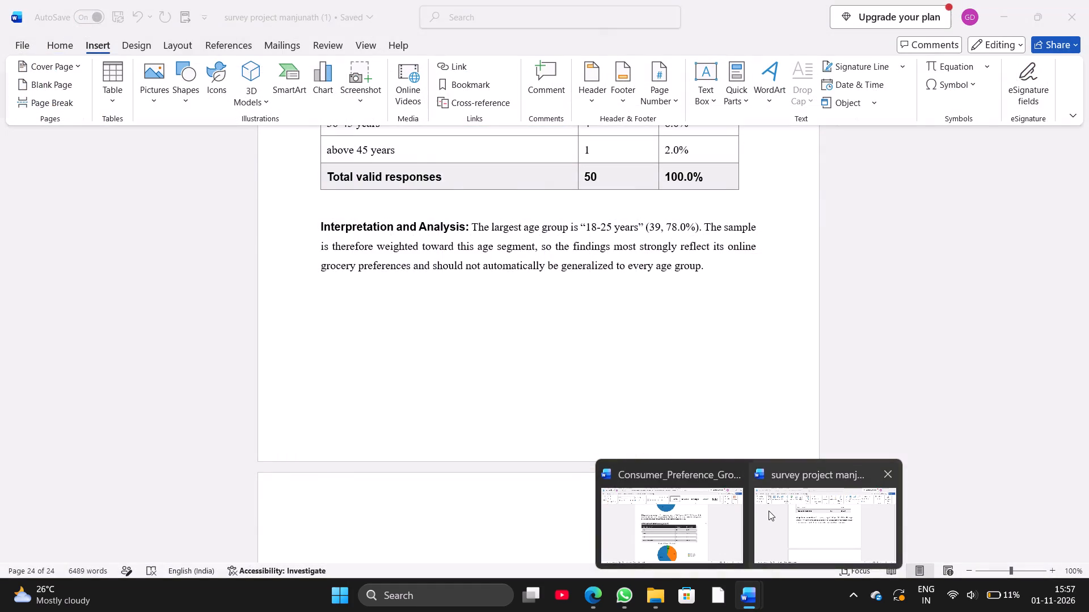
key(ctrl+v)
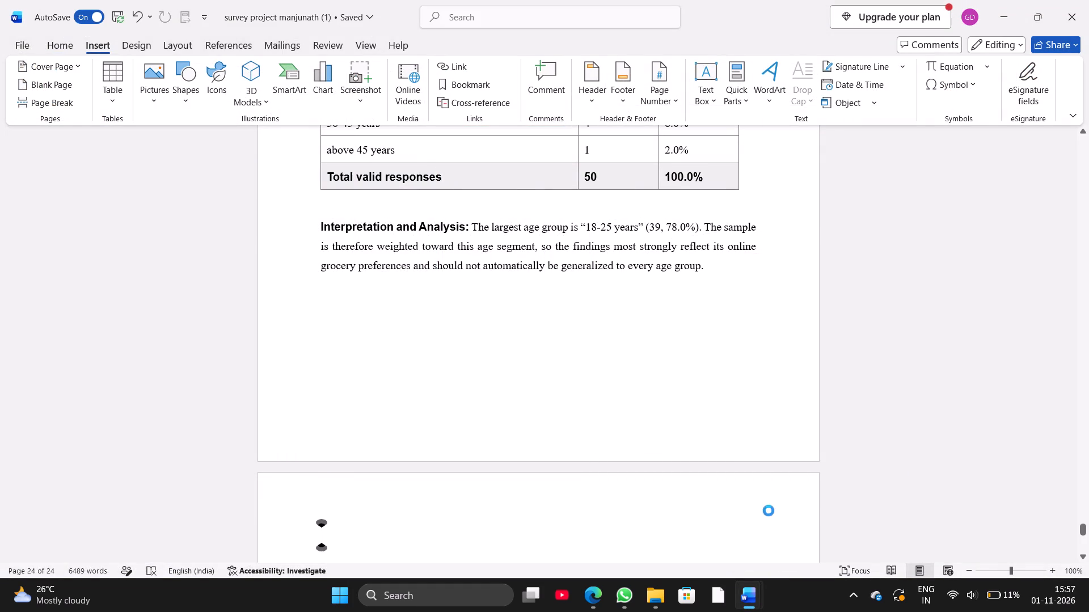
Add a blank line between the 4.2 Question 3 heading and the gender table.
scroll(769, 511, down, 1)
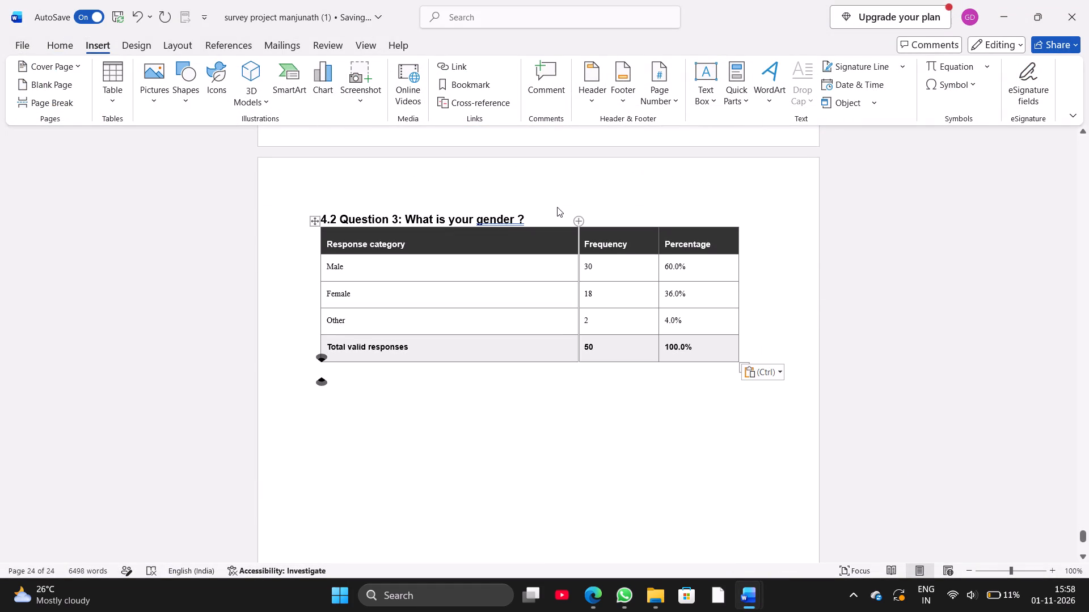
click(535, 222)
key(Return)
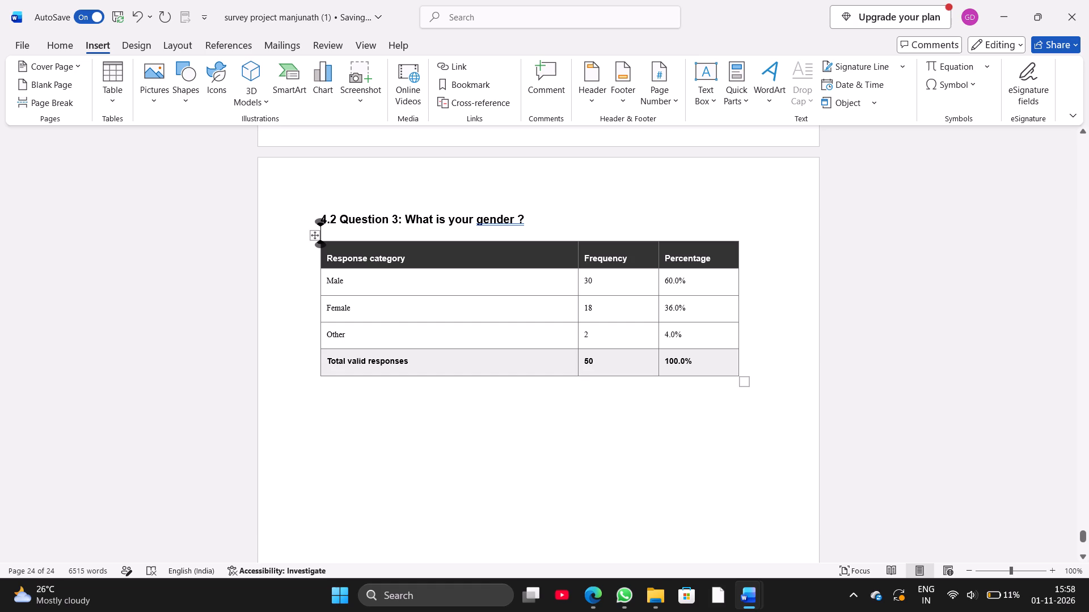
Set the font size of all text in the gender table to 12.
double_click(316, 239)
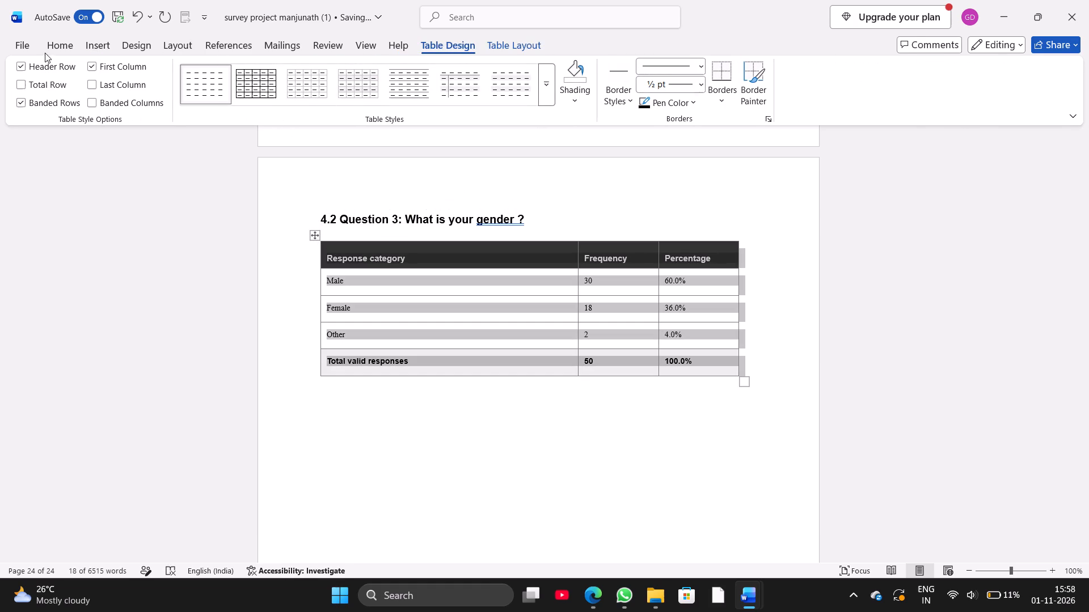
click(69, 44)
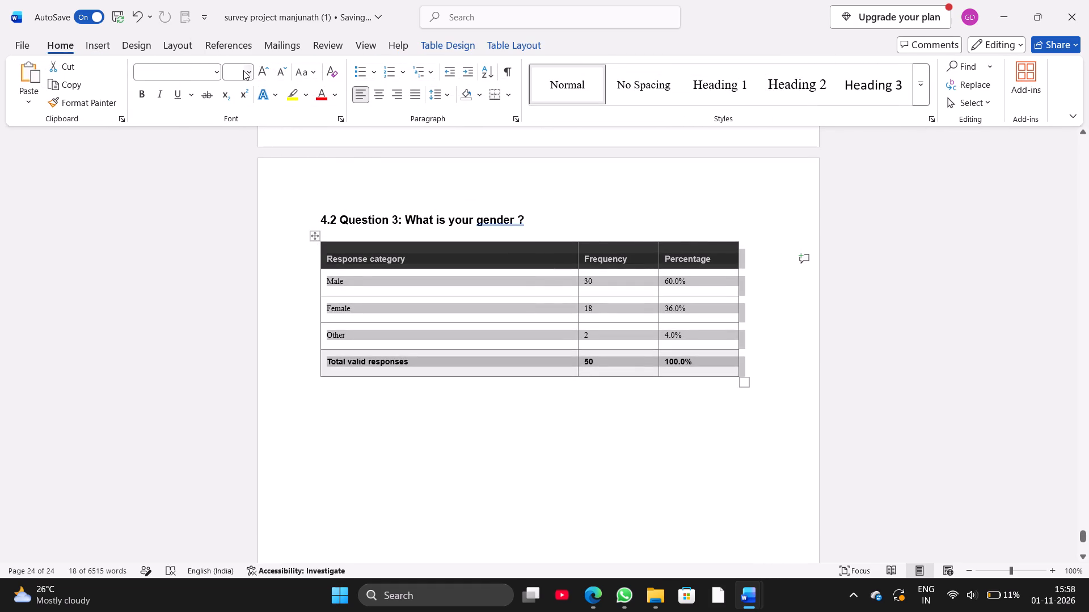
click(247, 73)
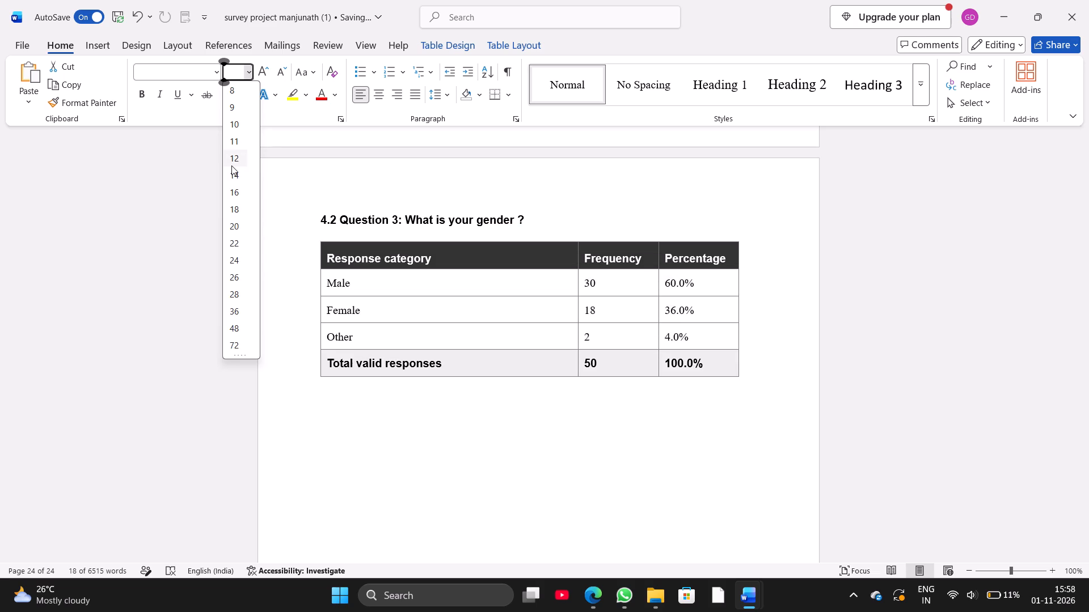
click(231, 165)
Add a blank line below the gender table.
scroll(276, 287, down, 1)
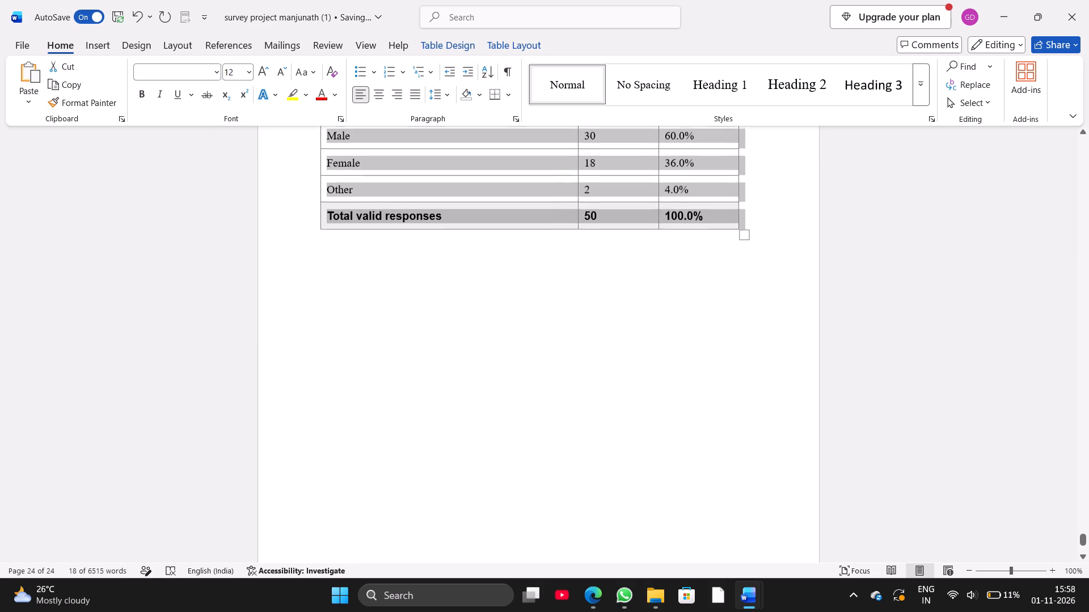
click(319, 269)
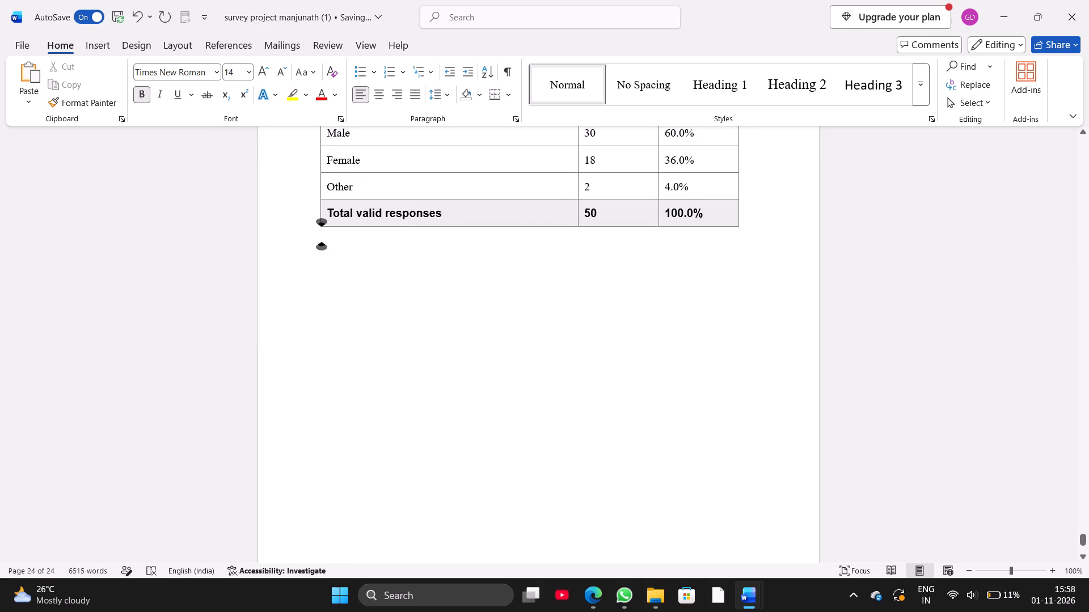
click(319, 269)
key(Return)
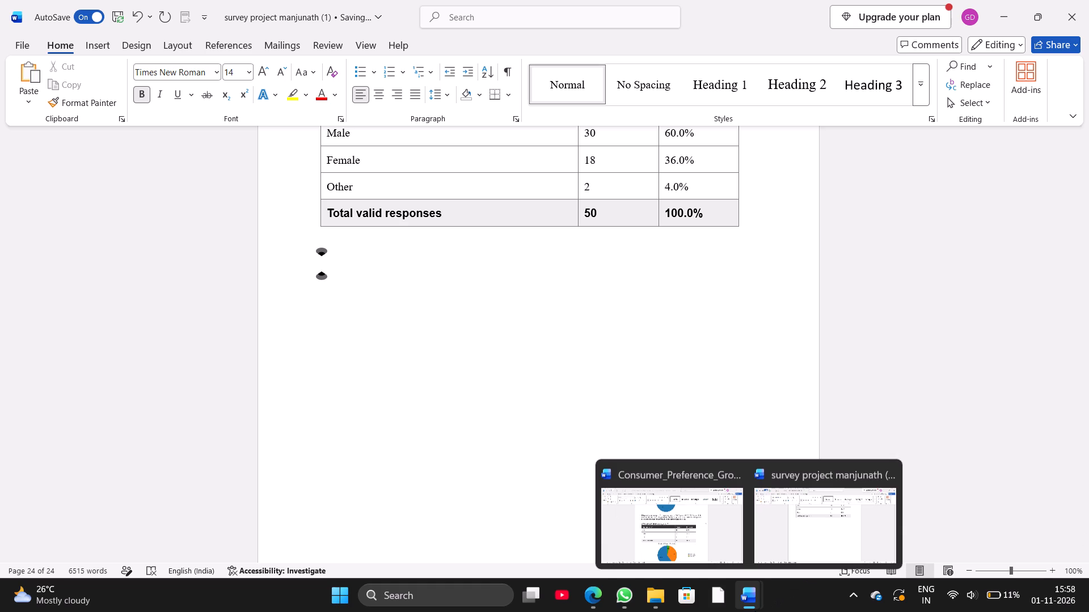
Copy the Question 3 Interpretation and Analysis paragraph from the Consumer Preference report to below the gender table in the survey project.
click(690, 533)
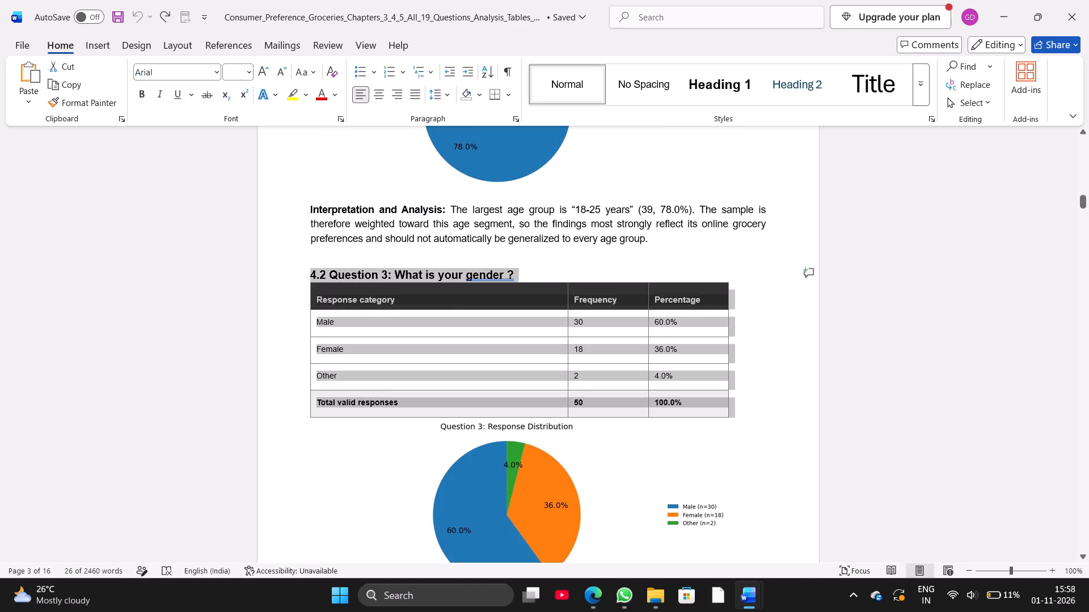
scroll(569, 449, down, 3)
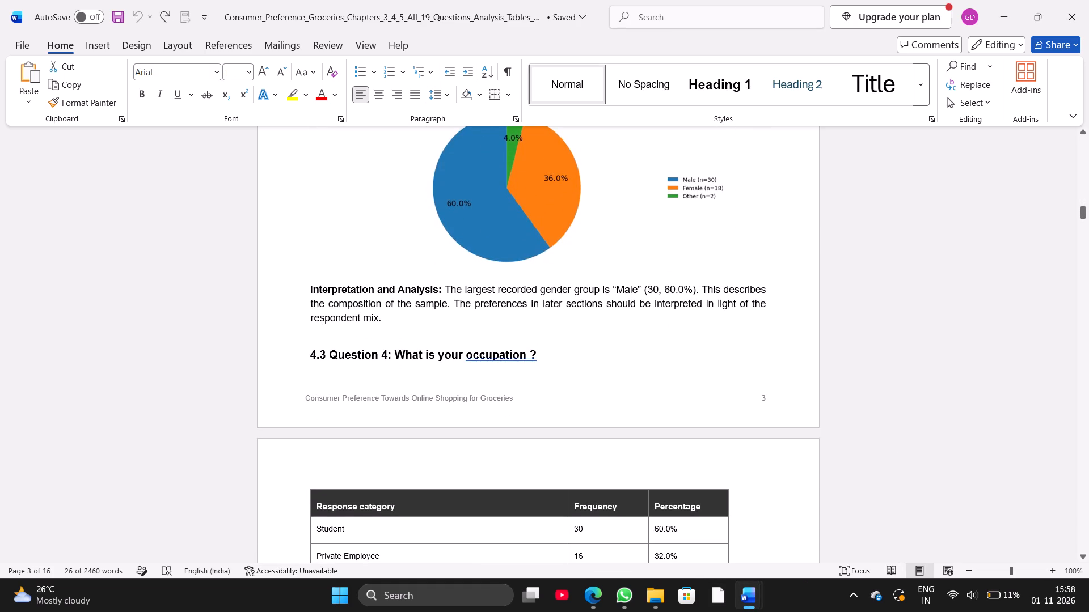
drag(307, 292, 425, 328)
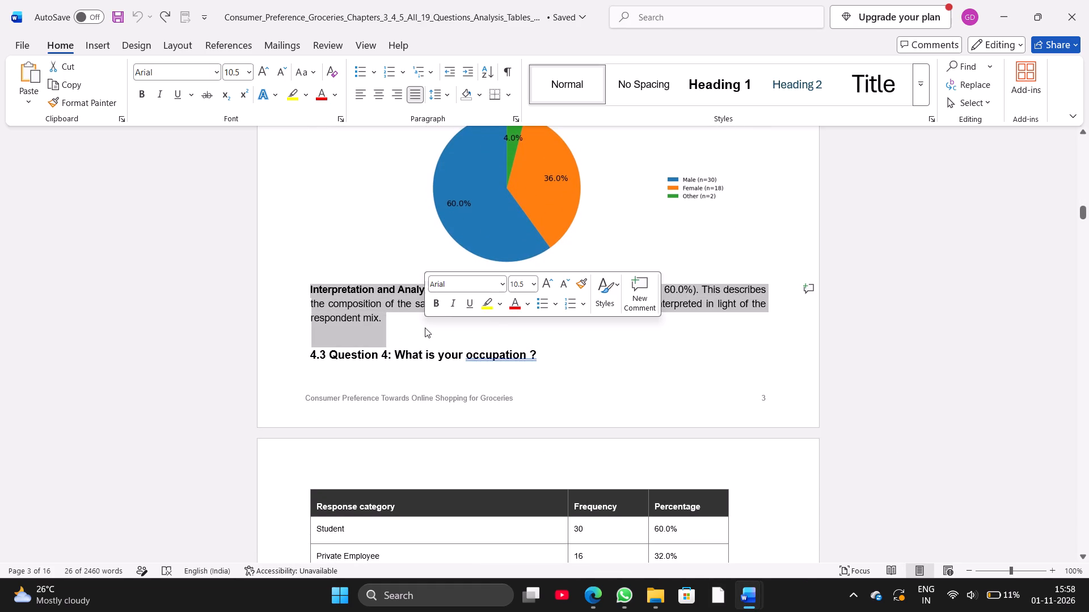
key(ctrl+c)
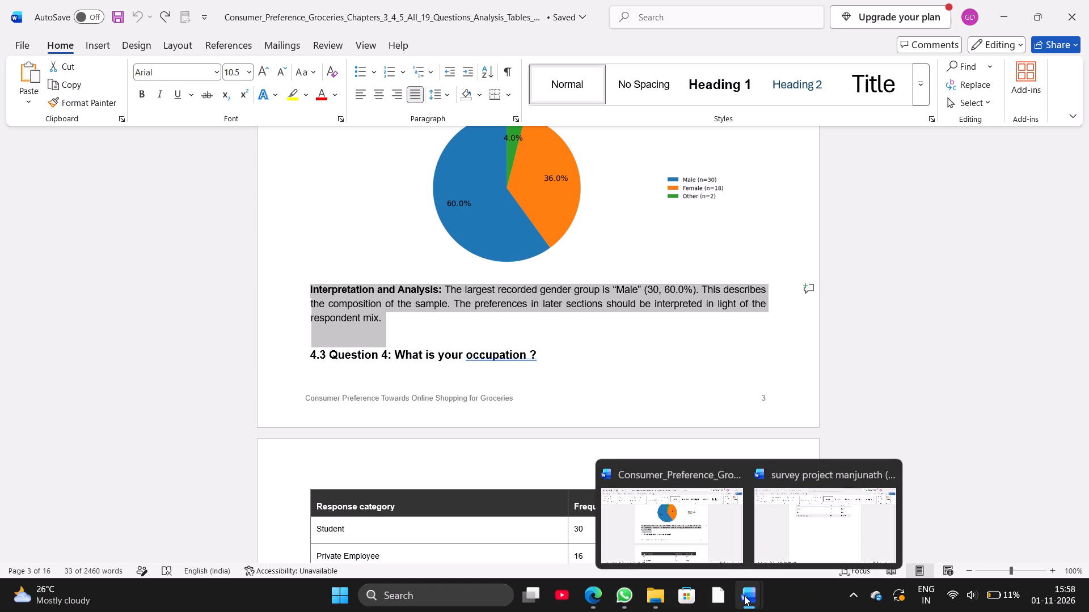
click(754, 504)
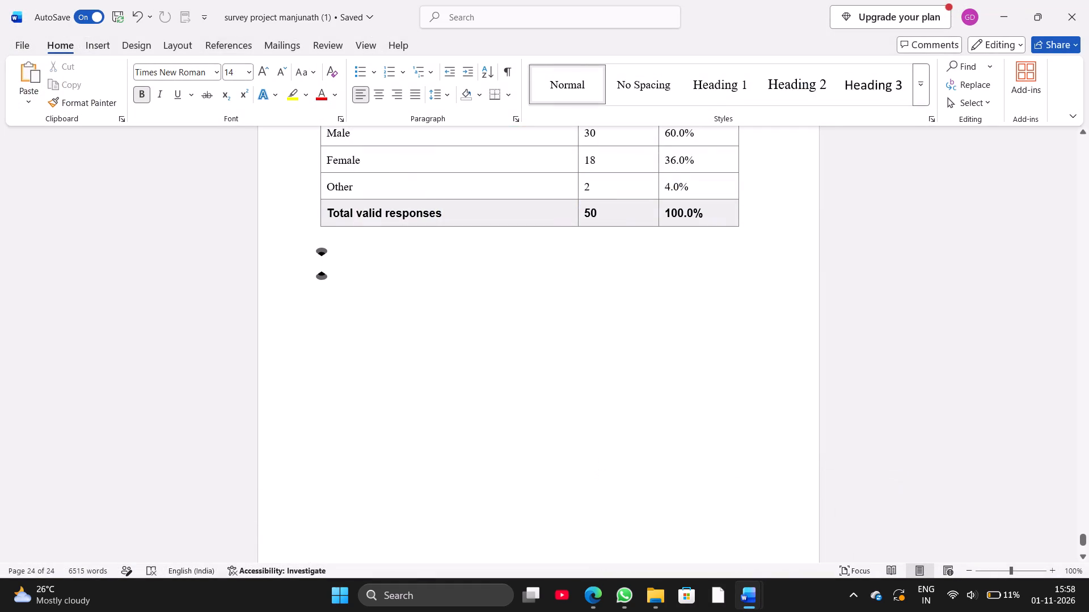
key(ctrl+v)
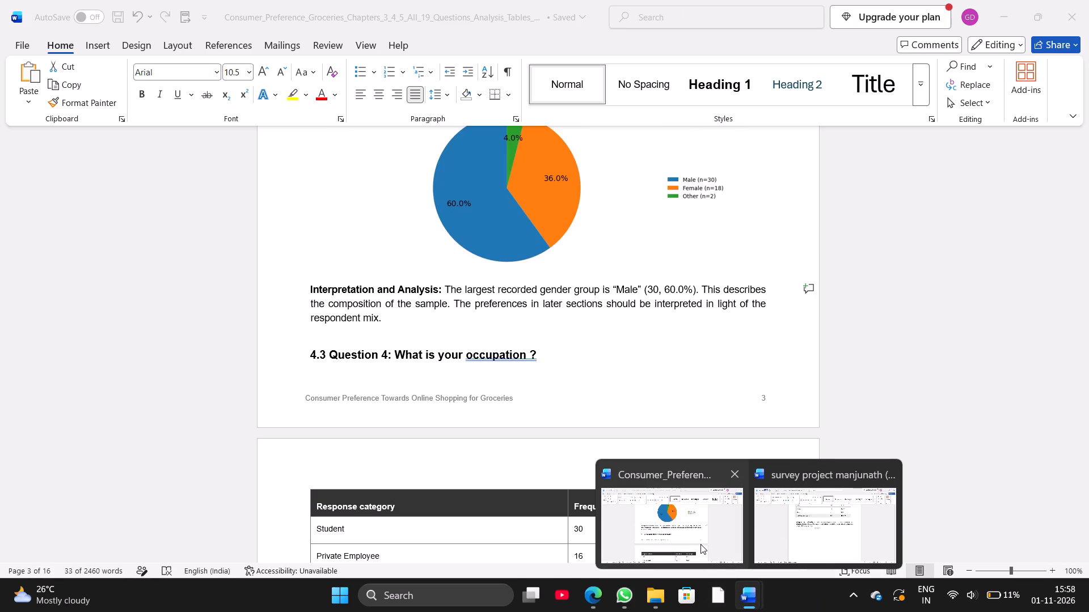
Copy the 4.3 Question 4 occupation heading and its table from the Consumer Preference report to below the Question 3 interpretation in the survey project.
click(700, 544)
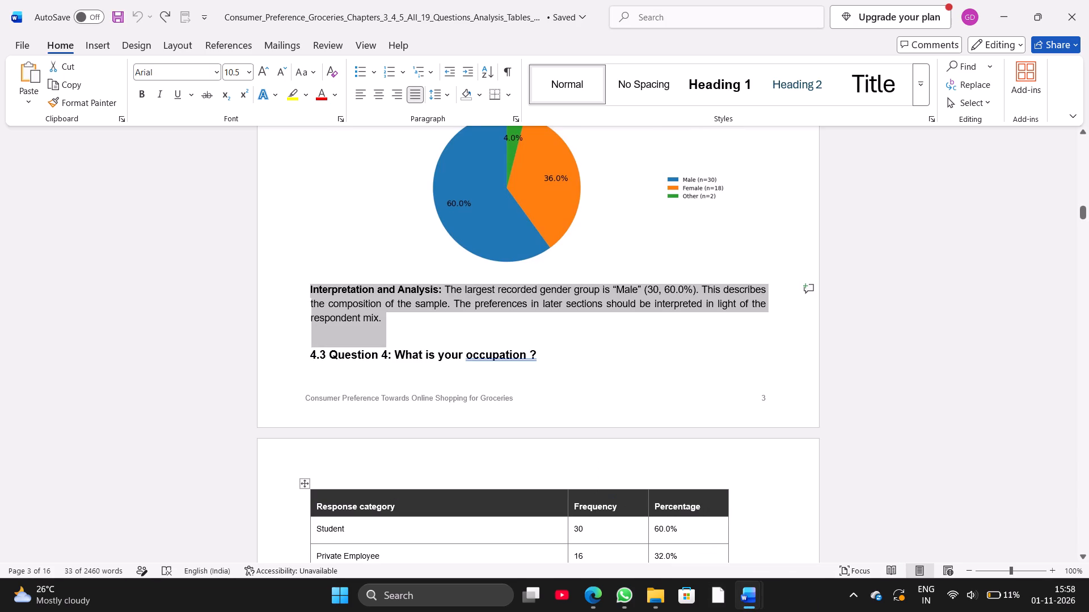
scroll(550, 428, down, 2)
scroll(550, 428, up, 1)
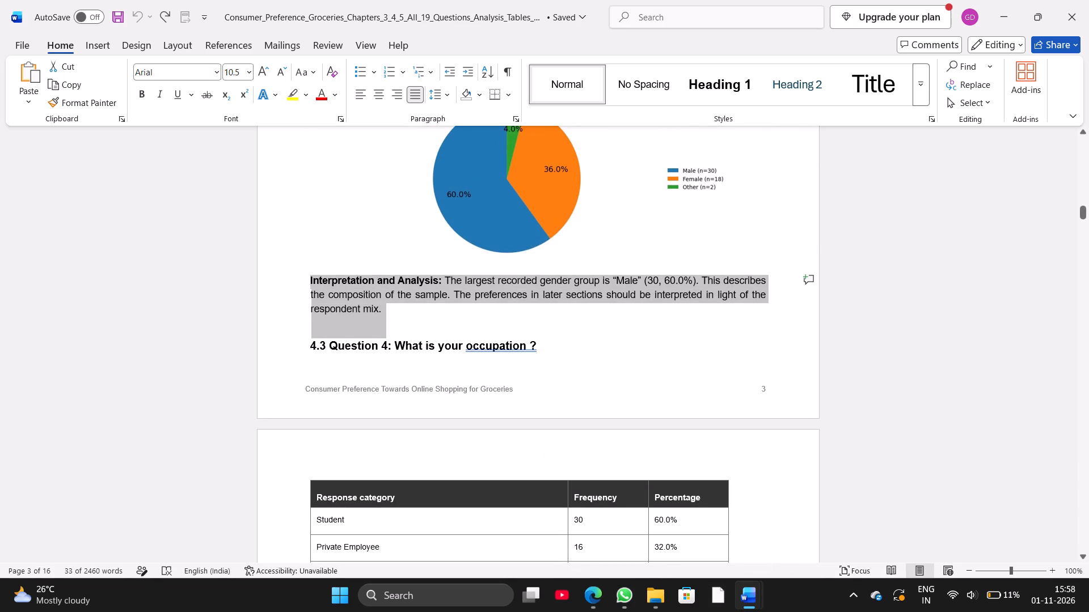
click(309, 343)
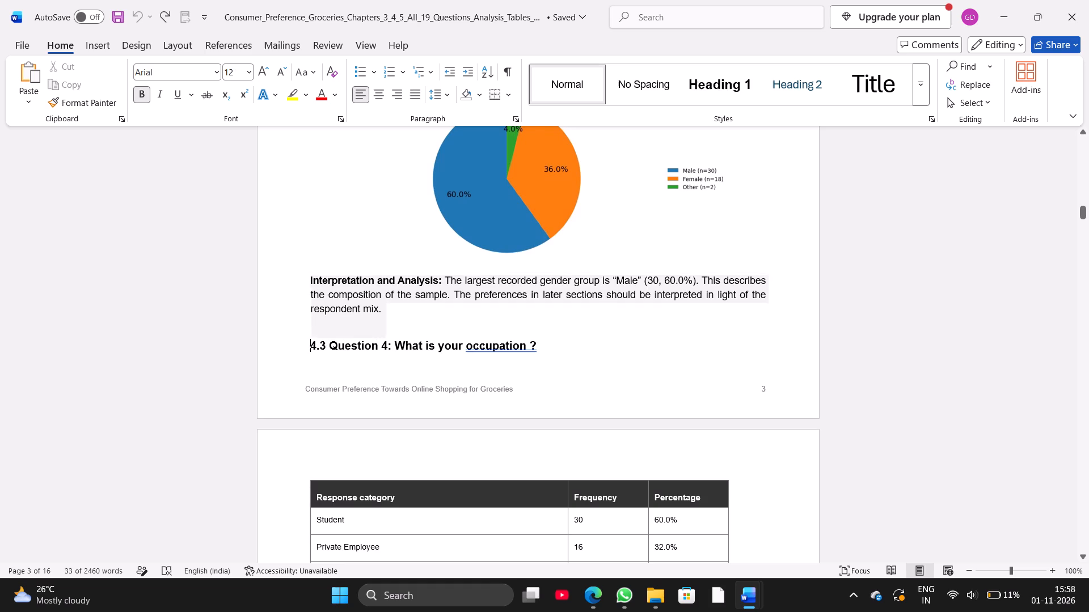
drag(309, 343, 579, 541)
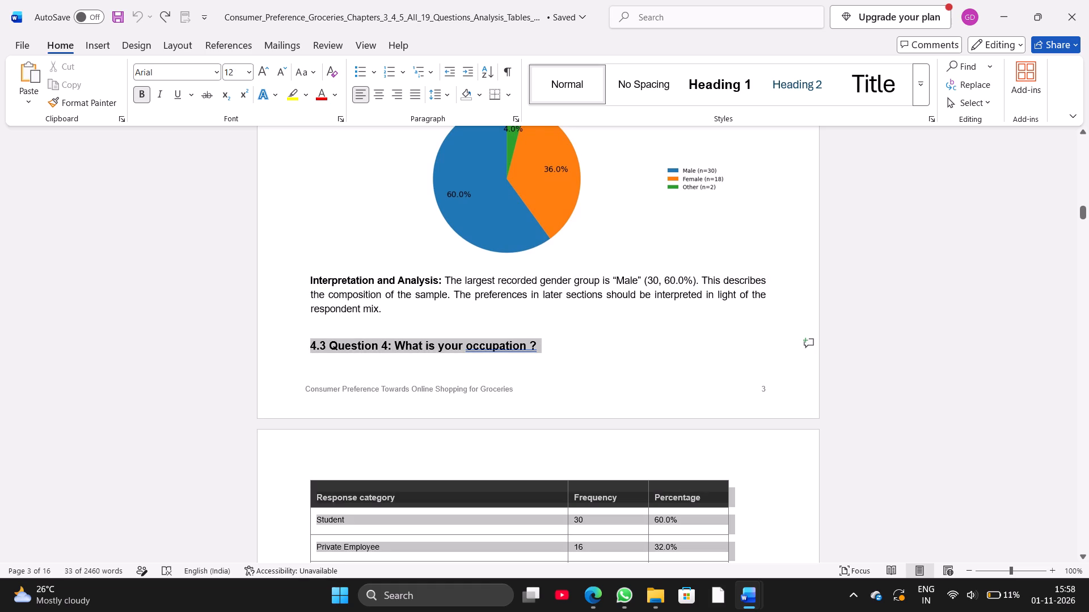
drag(579, 541, 706, 549)
drag(706, 549, 713, 232)
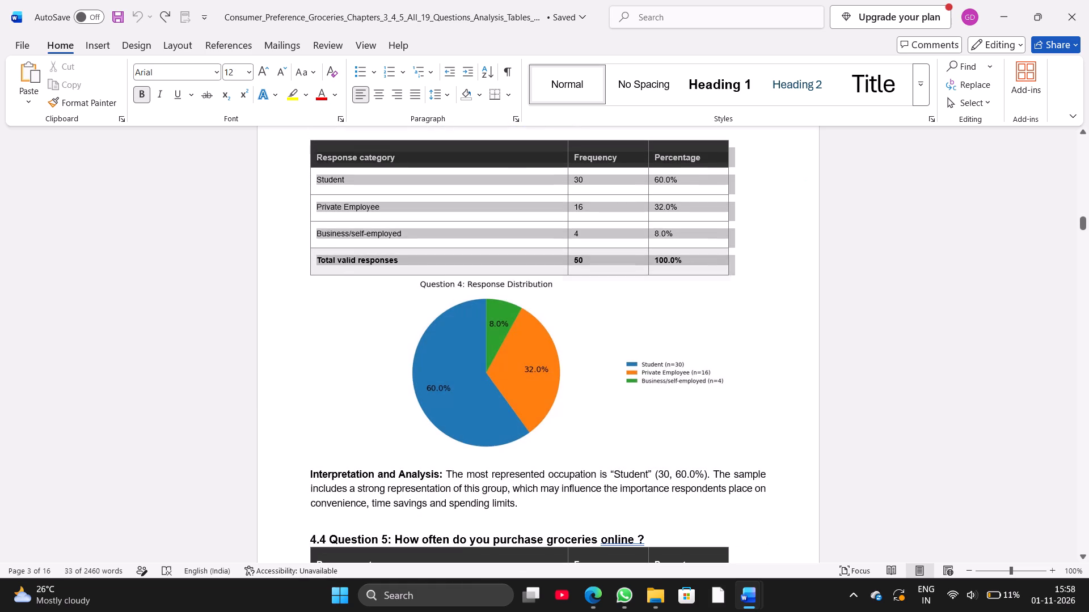
drag(713, 232, 755, 265)
key(ctrl+c)
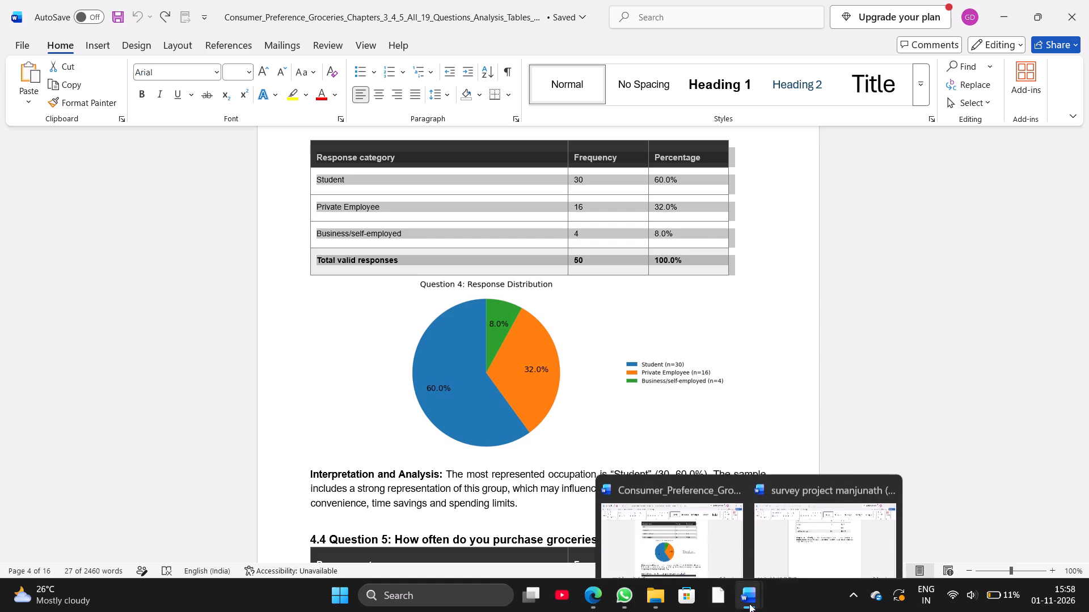
click(793, 497)
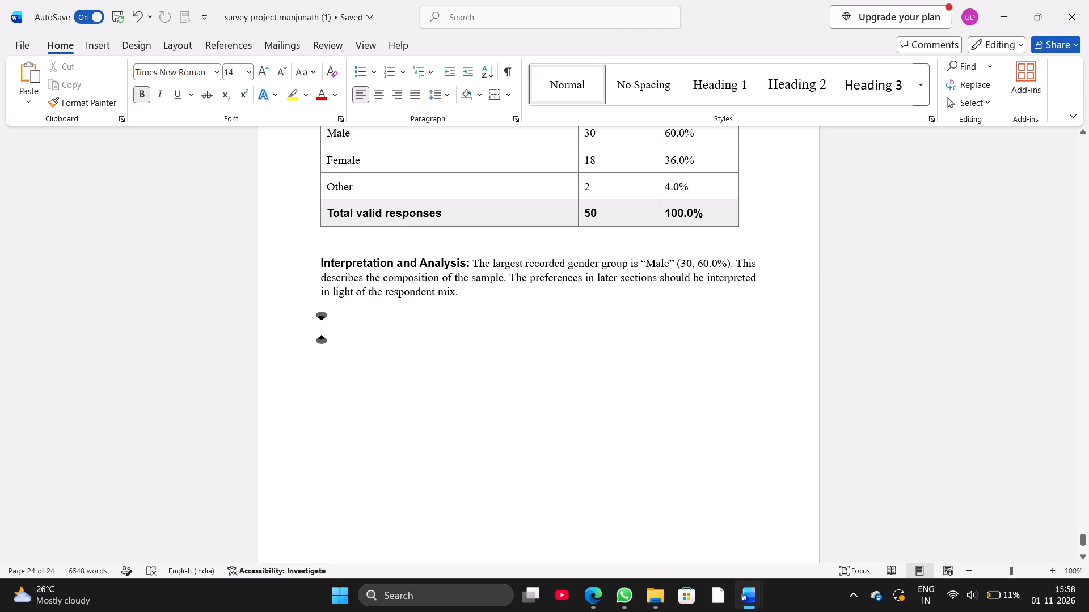
key(ctrl+v)
Add a blank line between the 4.3 Question 4 heading and the occupation table.
drag(705, 450, 509, 321)
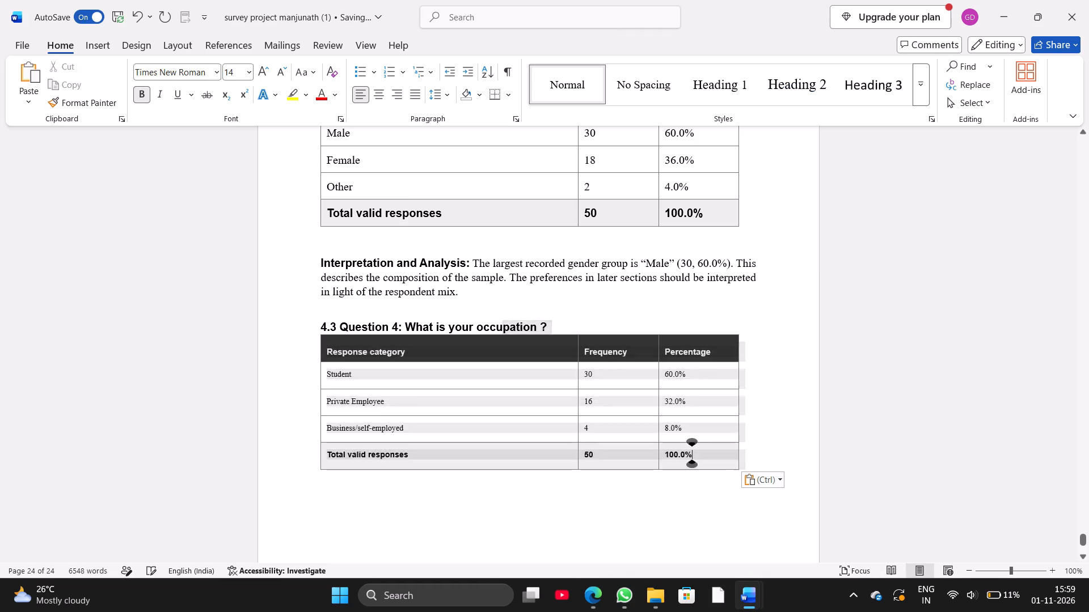
drag(509, 321, 470, 346)
drag(470, 346, 551, 330)
click(551, 330)
key(Return)
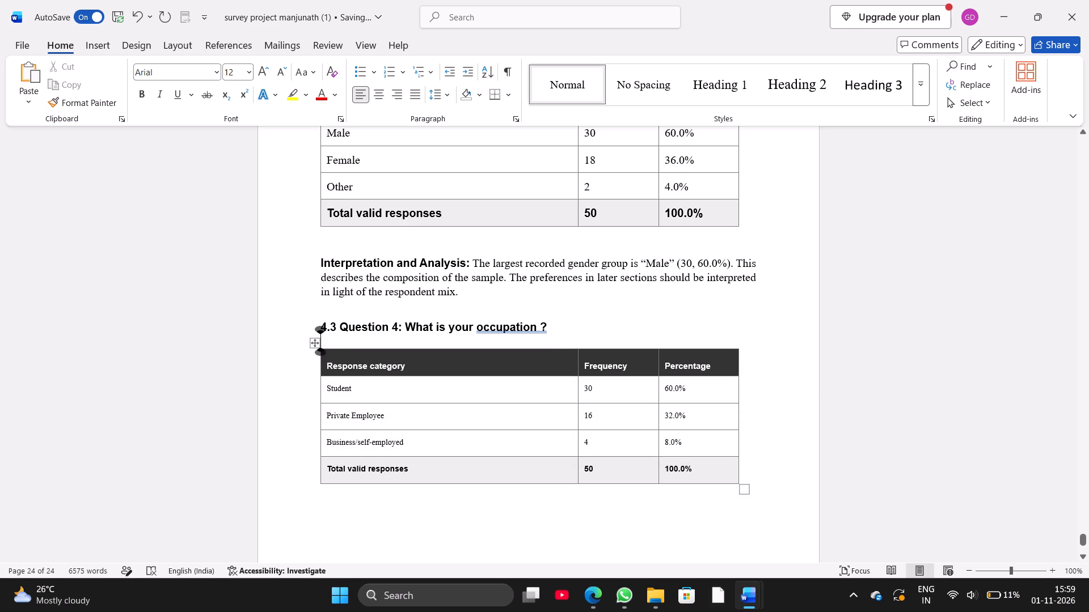
Set the font size of all text in the occupation table to 12.
click(316, 344)
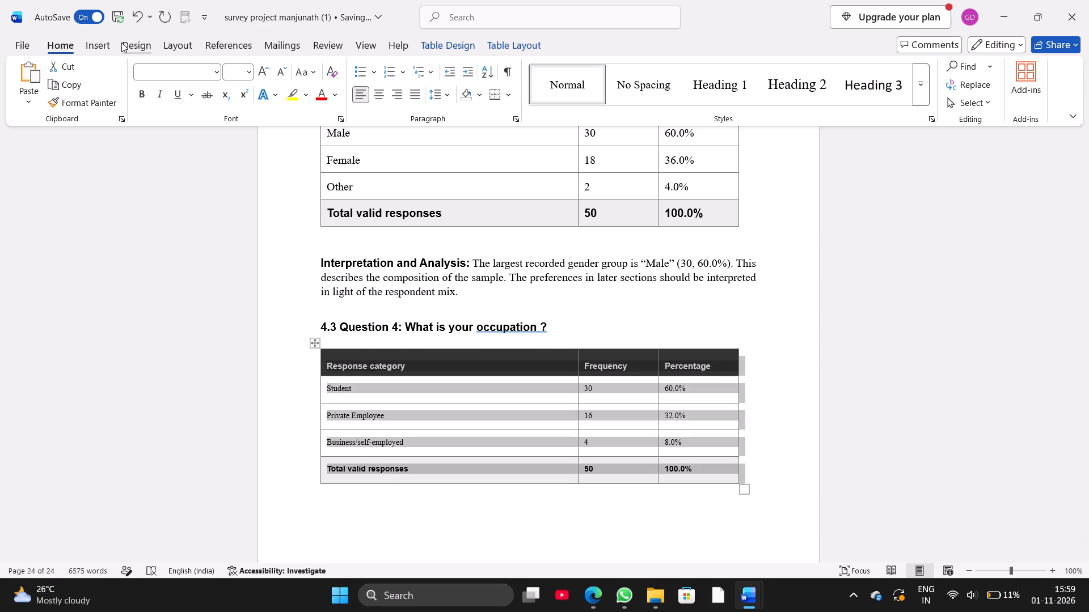
click(246, 66)
click(242, 154)
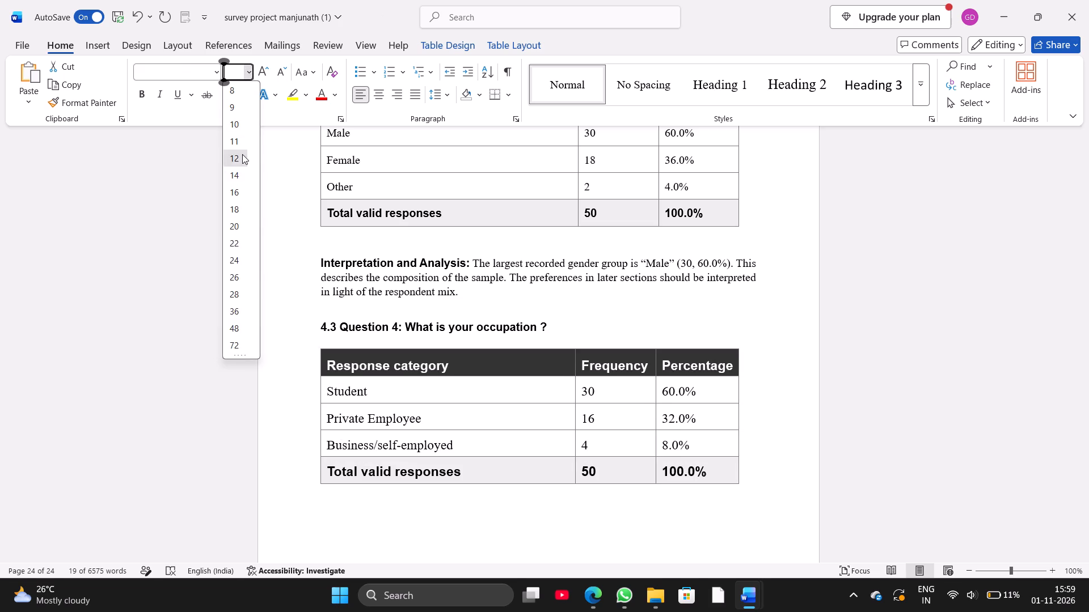
Add a blank line below the occupation table.
scroll(441, 329, down, 2)
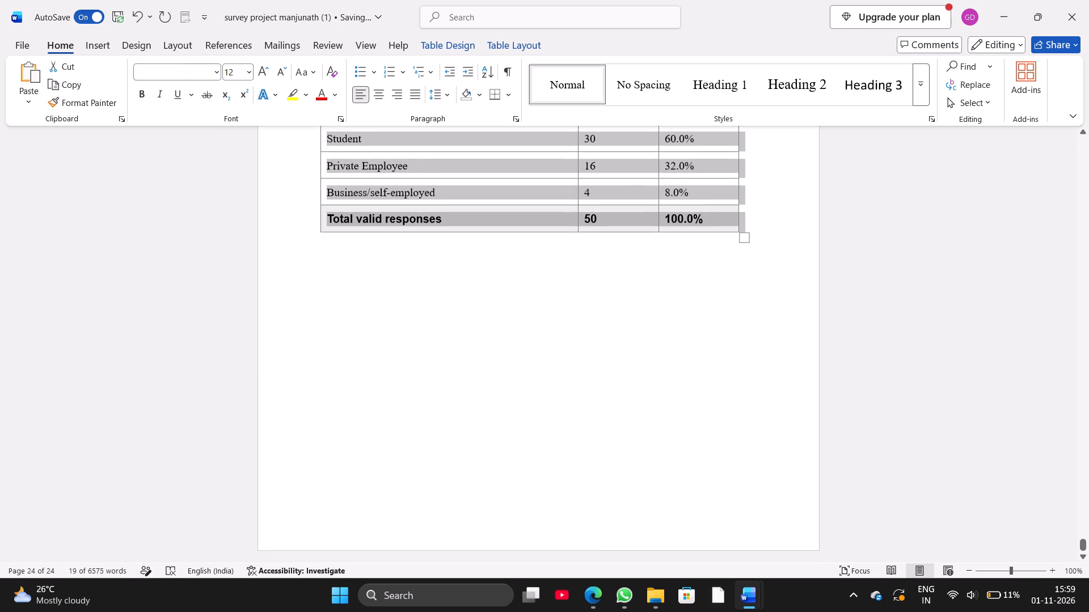
scroll(441, 329, down, 1)
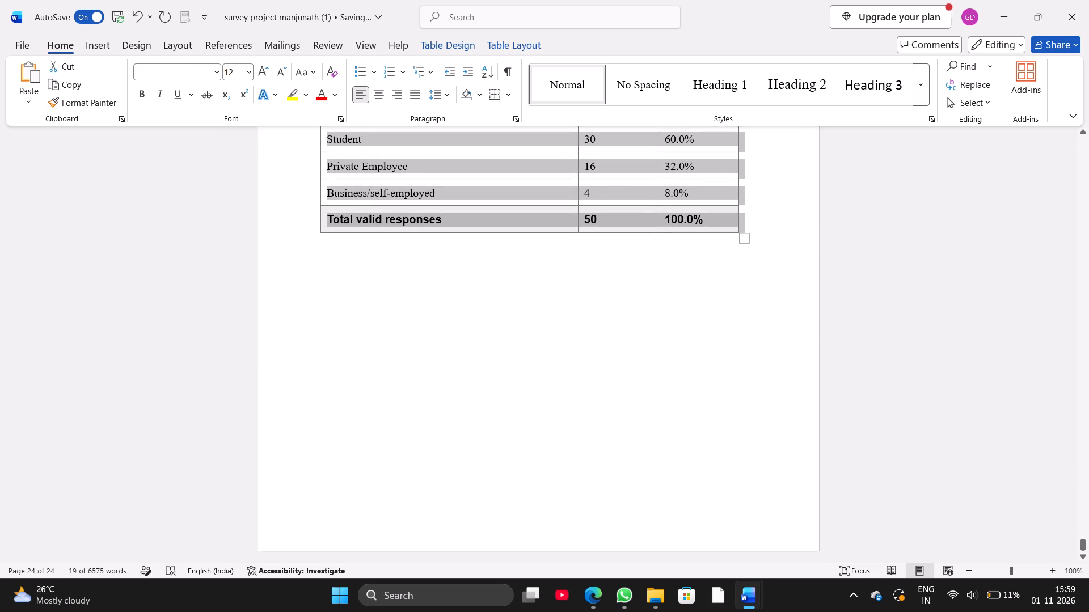
click(333, 289)
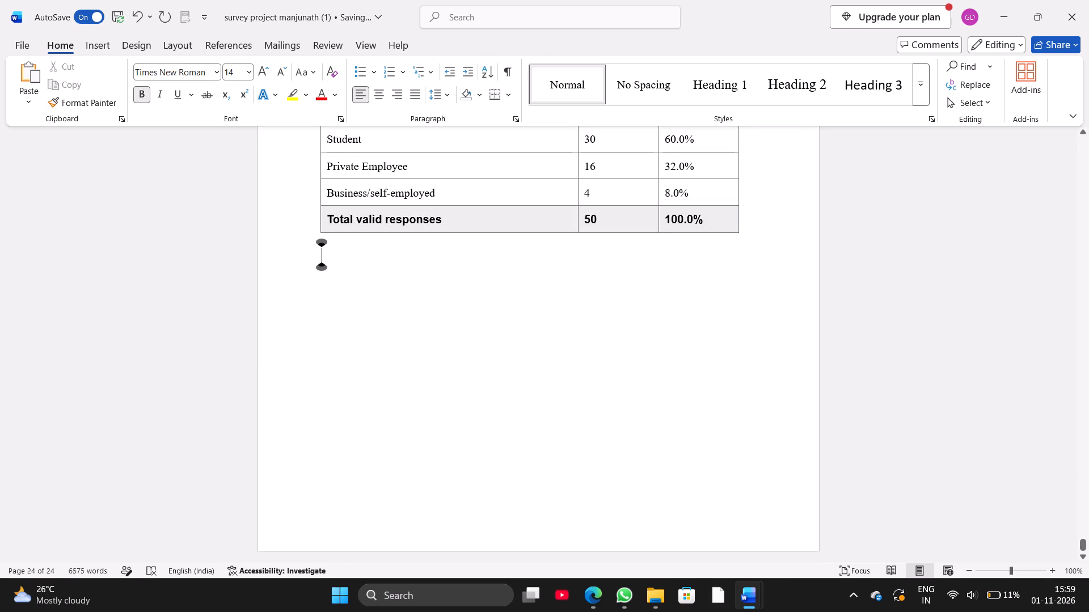
key(Return)
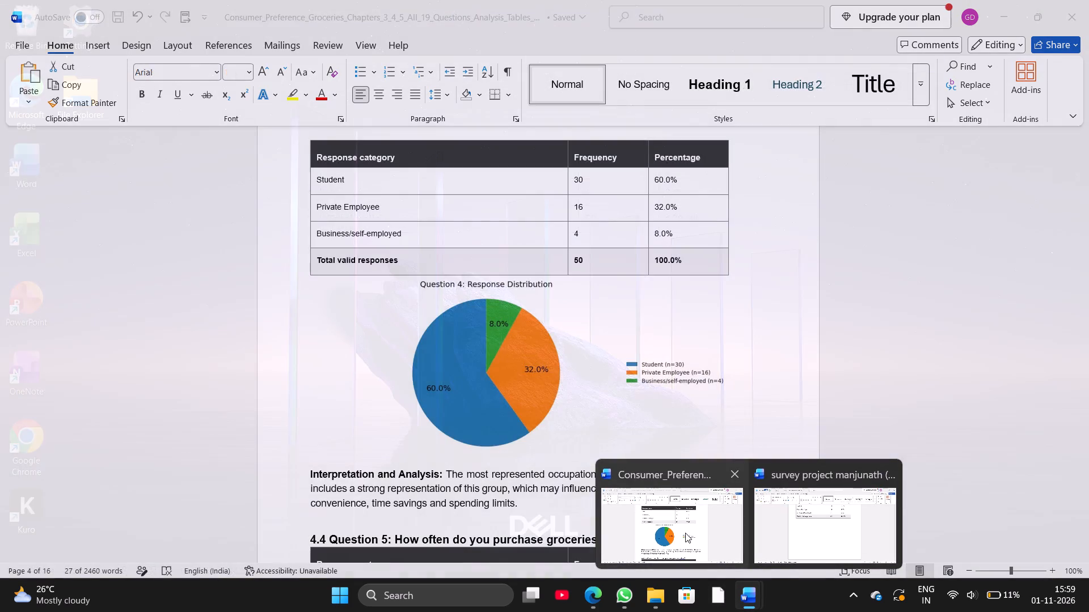
Copy the Question 4 Interpretation and Analysis paragraph from the Consumer Preference report to below the occupation table in the survey project.
click(685, 530)
scroll(438, 361, down, 2)
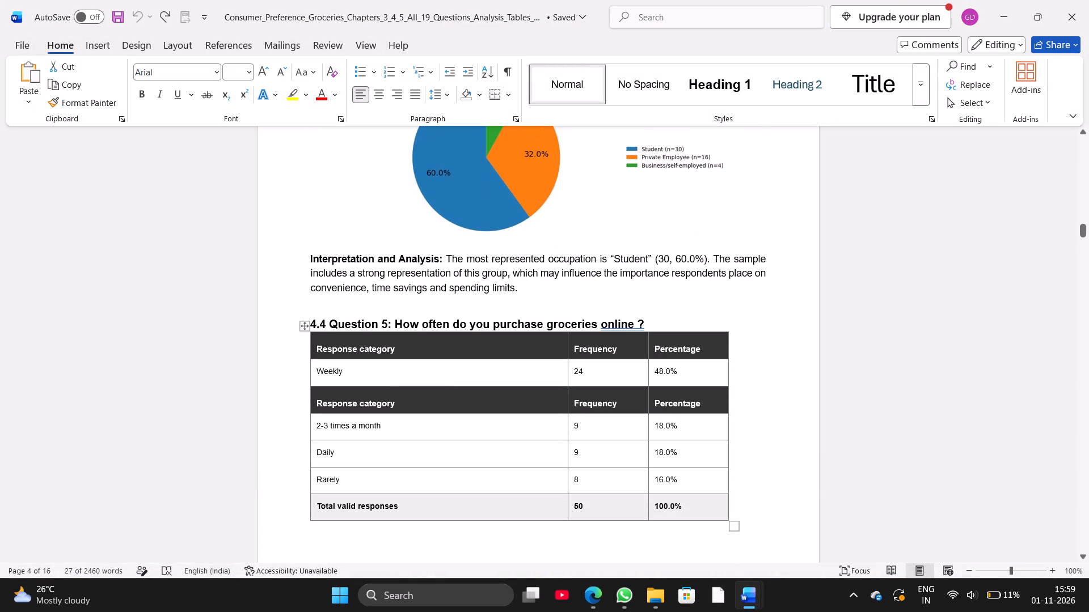
drag(309, 258, 583, 295)
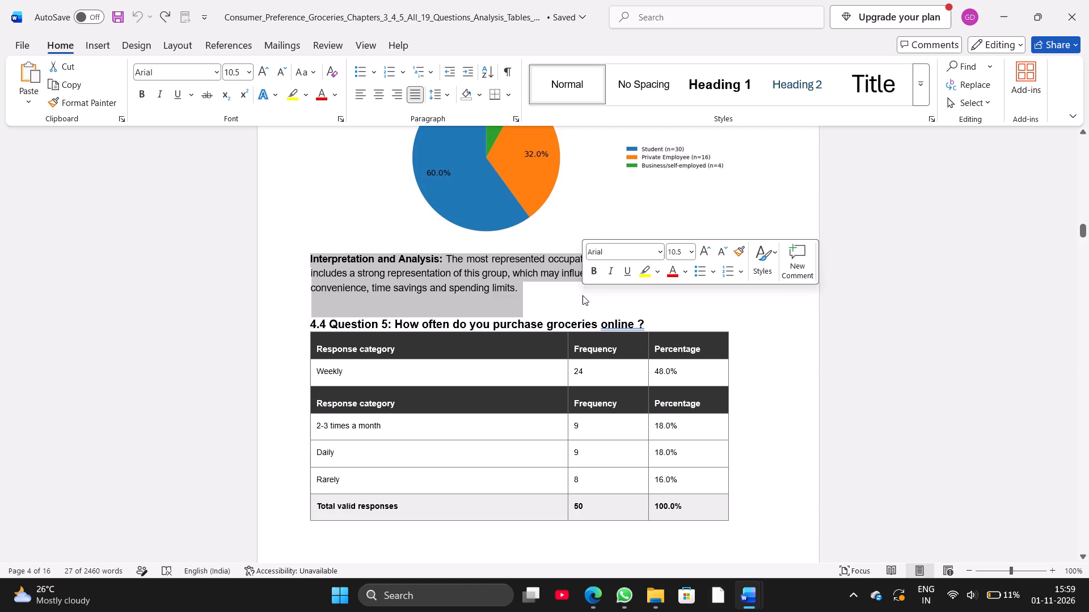
key(ctrl+c)
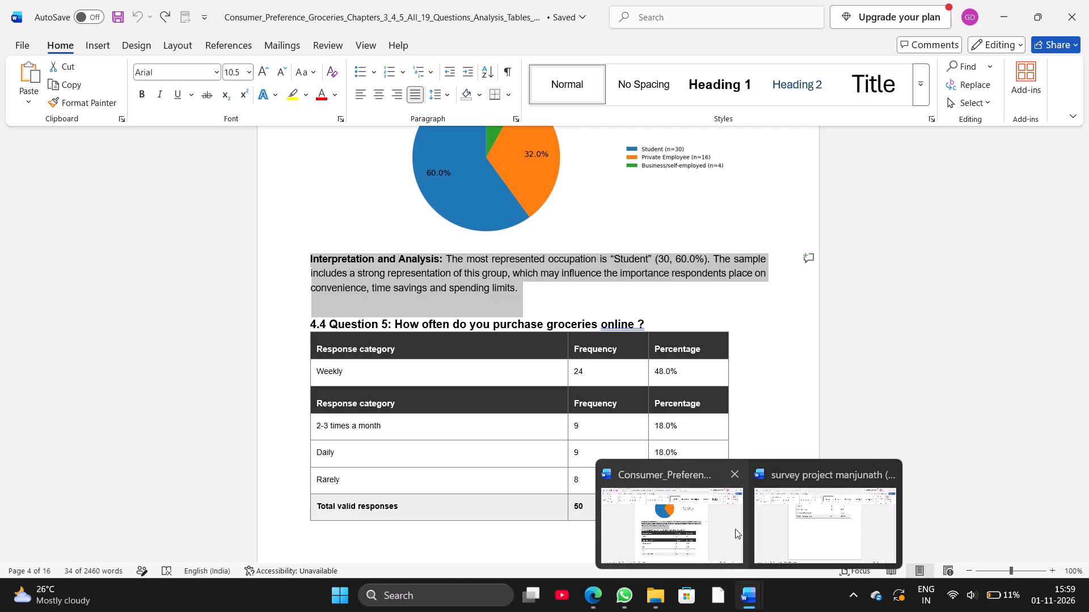
click(784, 534)
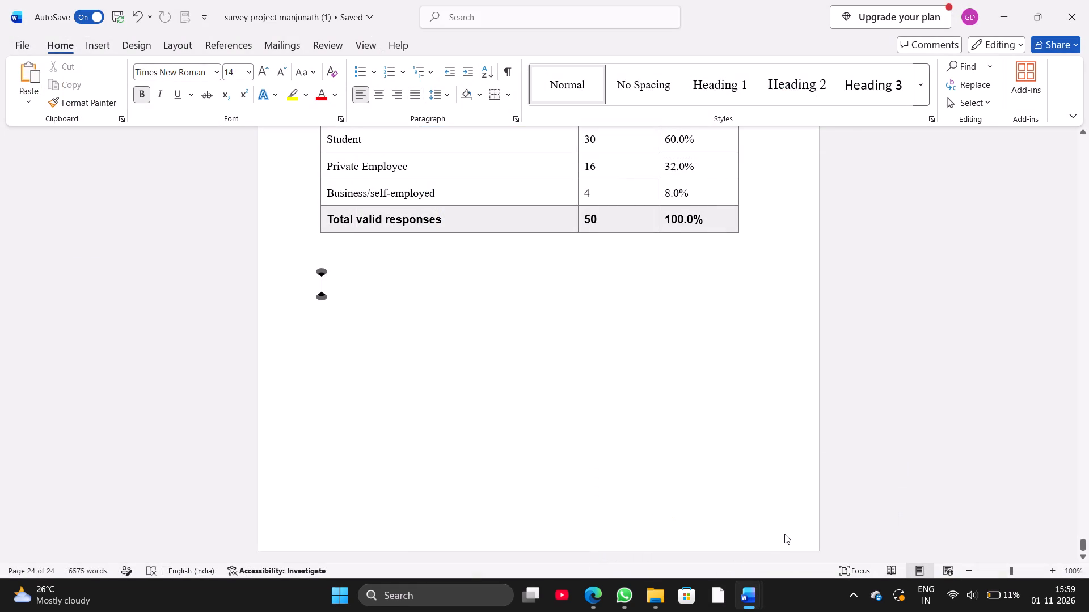
key(ctrl+v)
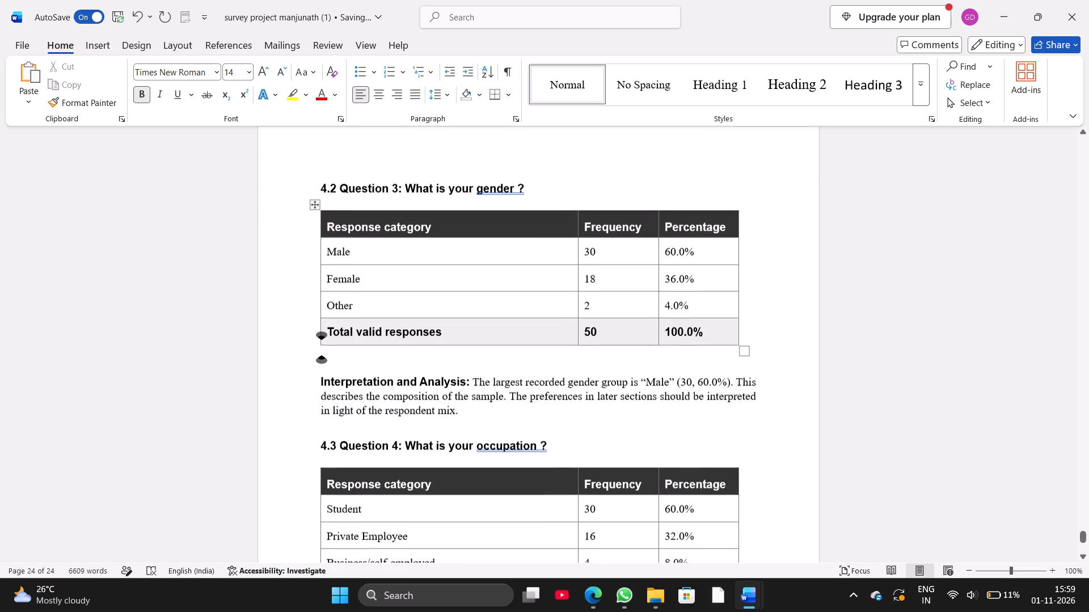
Set the line spacing of the Question 3 Interpretation and Analysis paragraph to 1.5.
drag(316, 381, 455, 424)
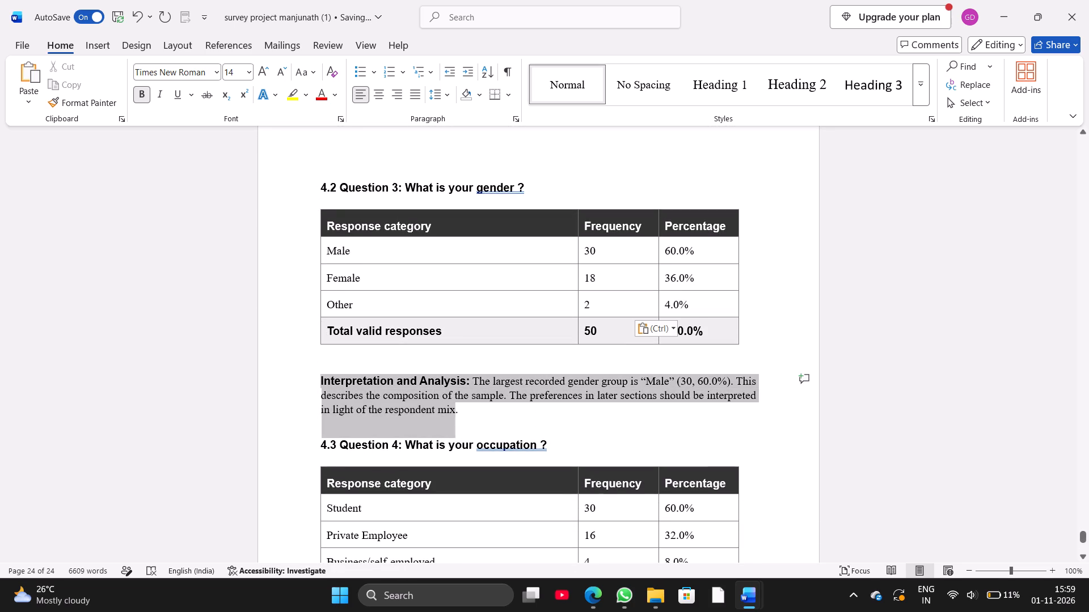
drag(455, 424, 501, 415)
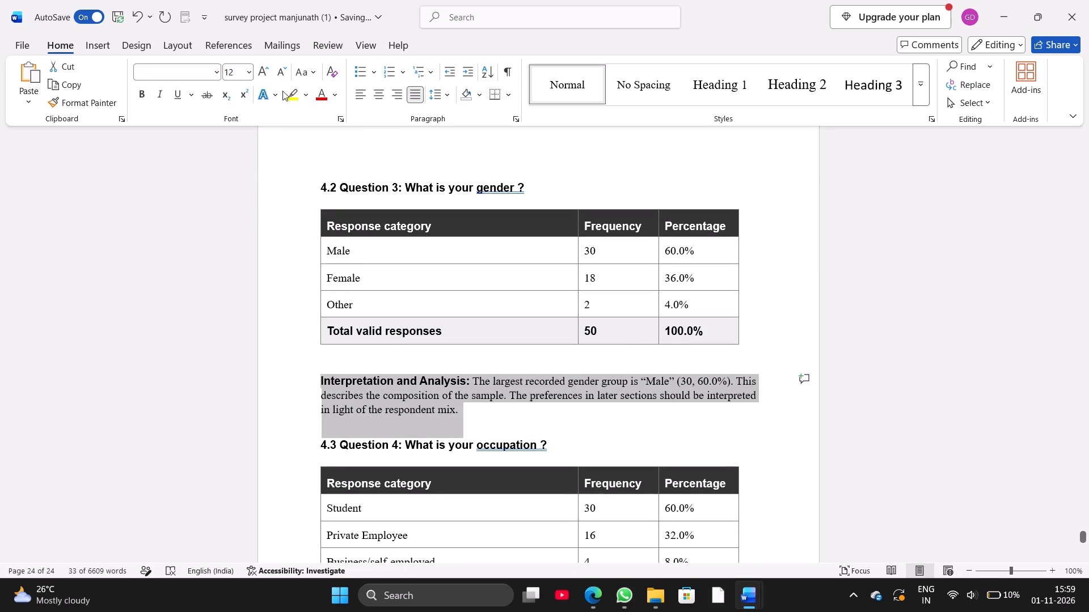
click(438, 89)
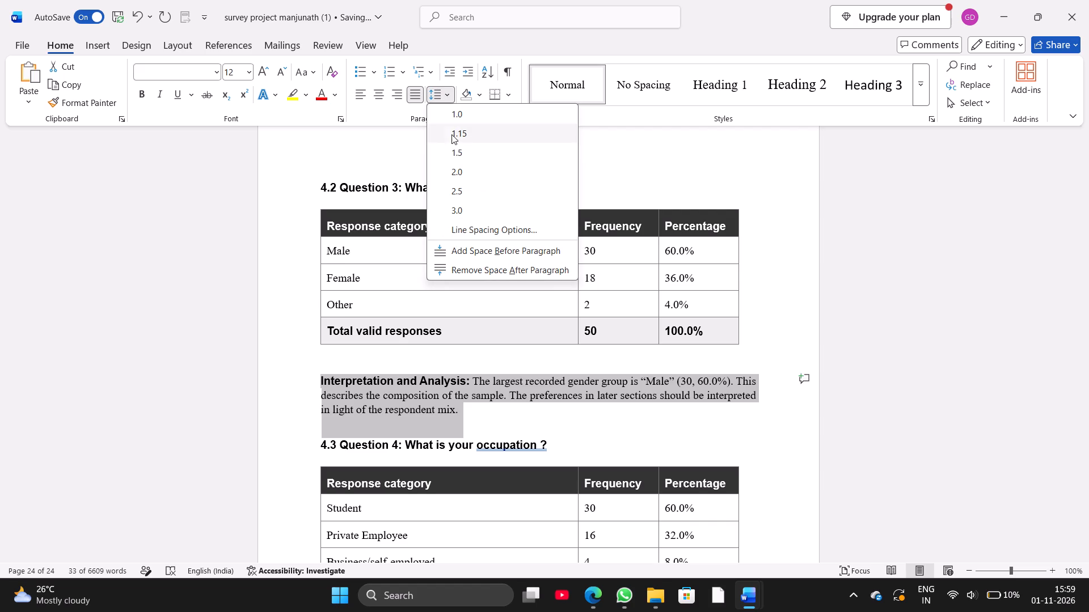
click(457, 147)
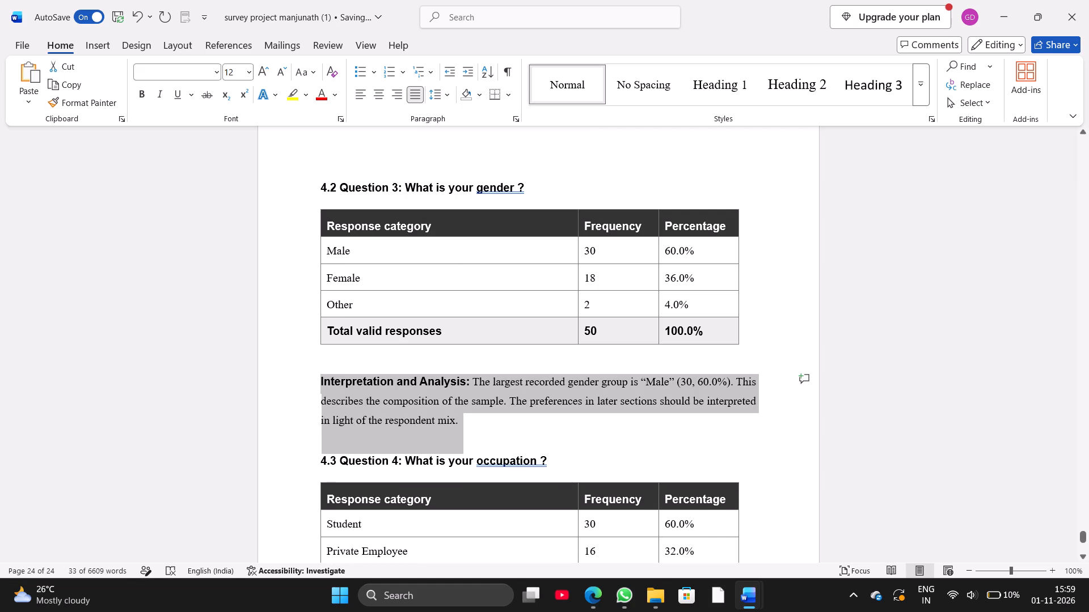
Set the line spacing of the Question 4 Interpretation and Analysis paragraph to 1.5.
scroll(448, 201, down, 3)
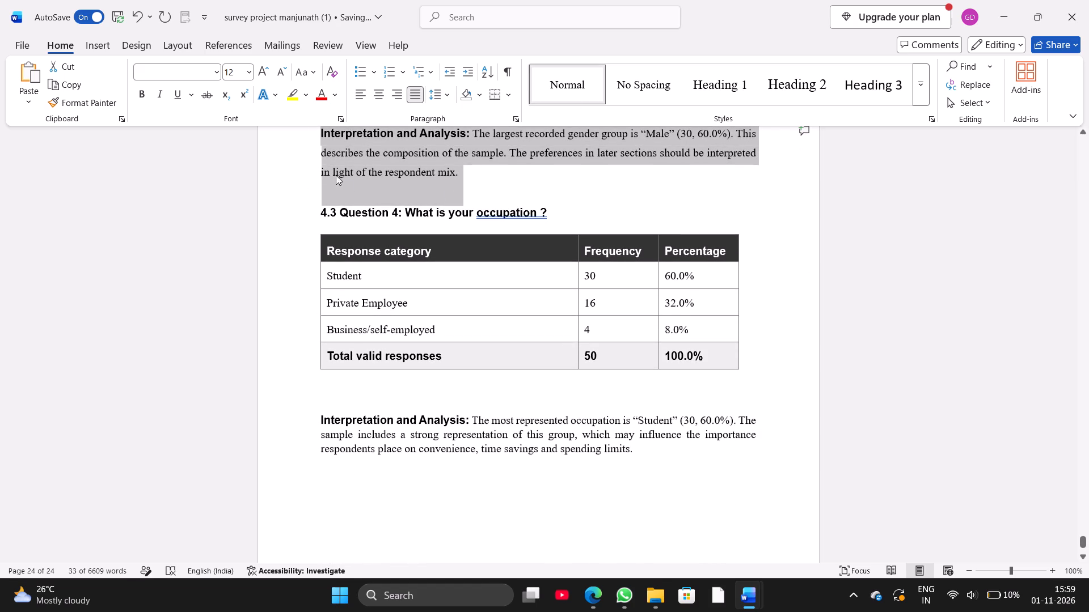
scroll(292, 154, down, 1)
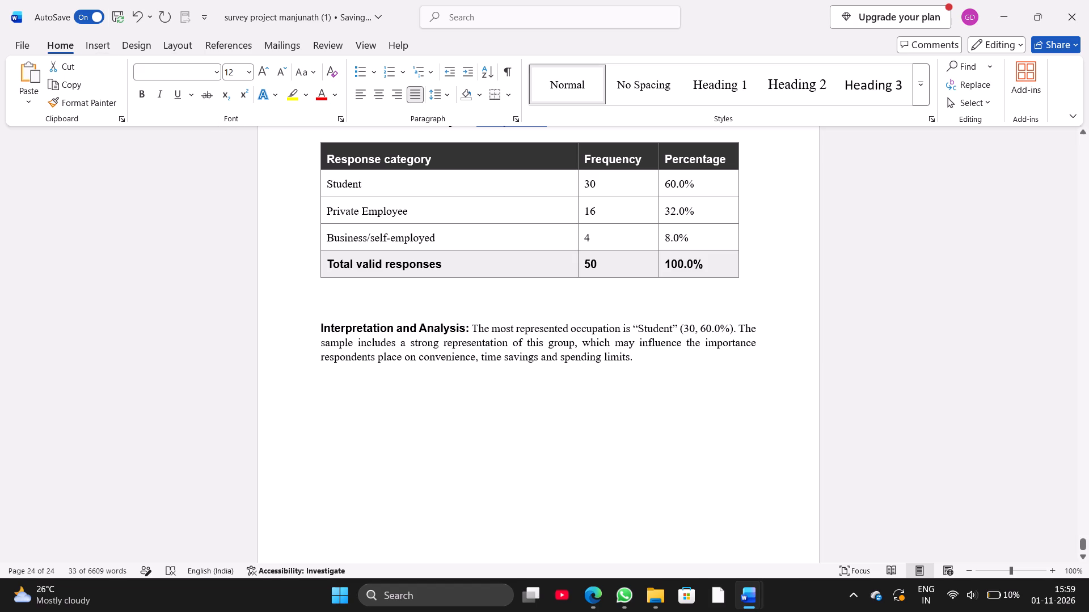
drag(321, 324, 703, 363)
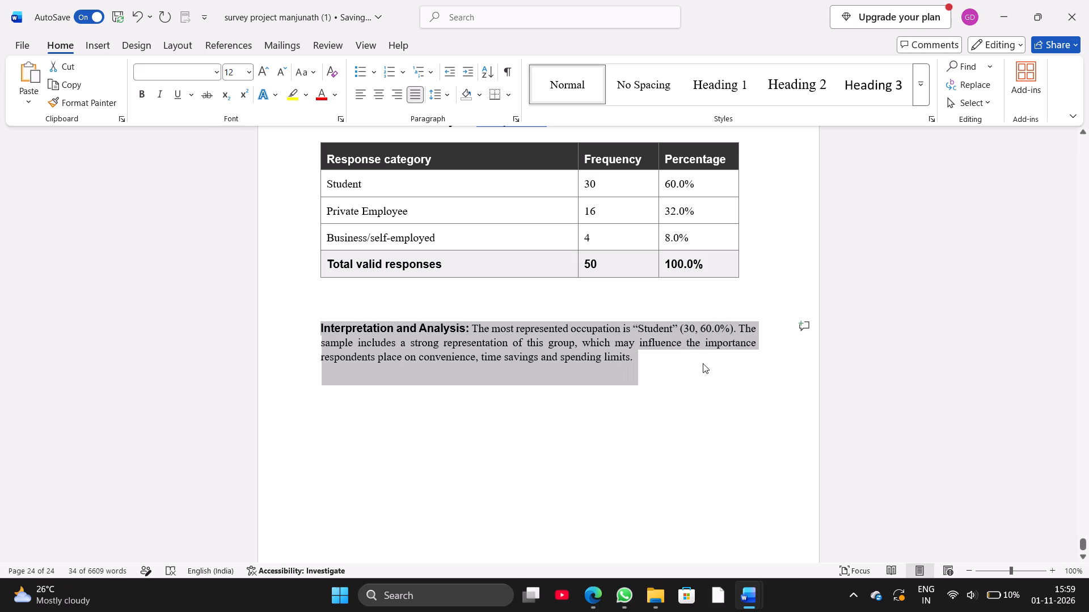
key(ctrl+c)
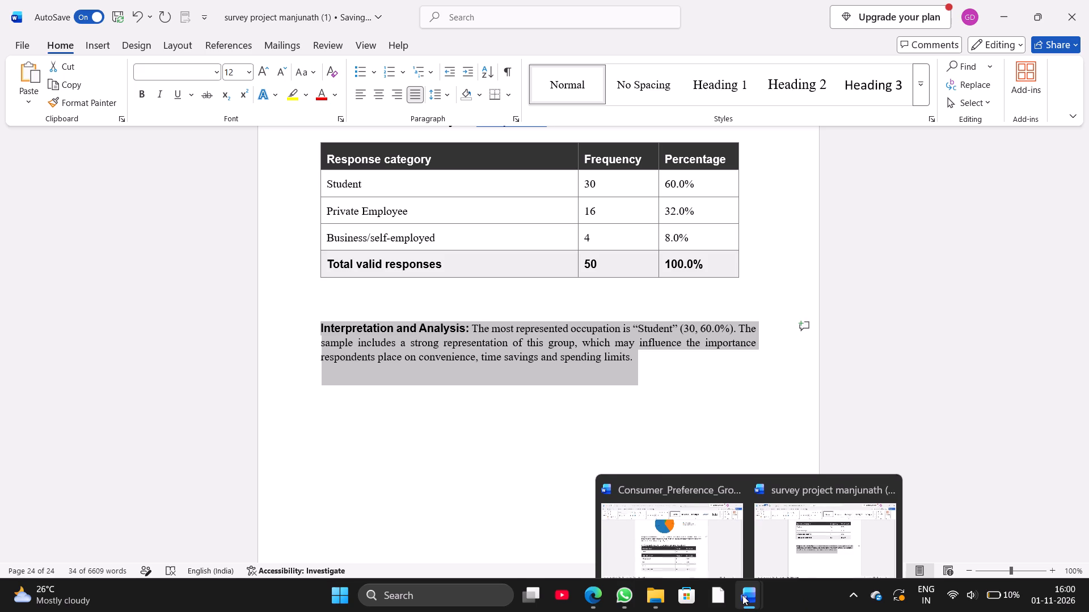
click(826, 511)
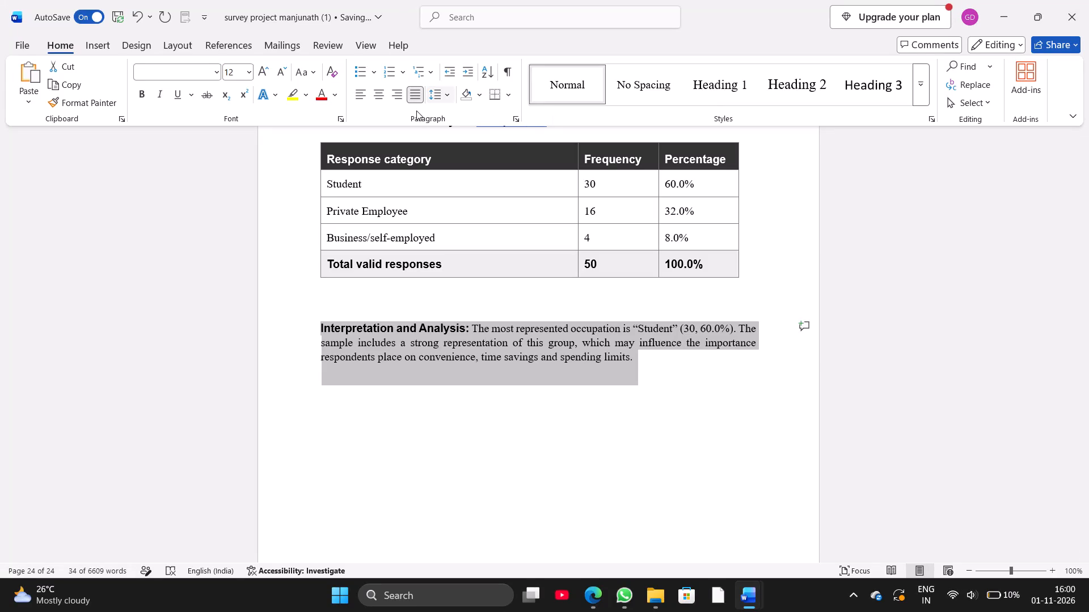
click(436, 101)
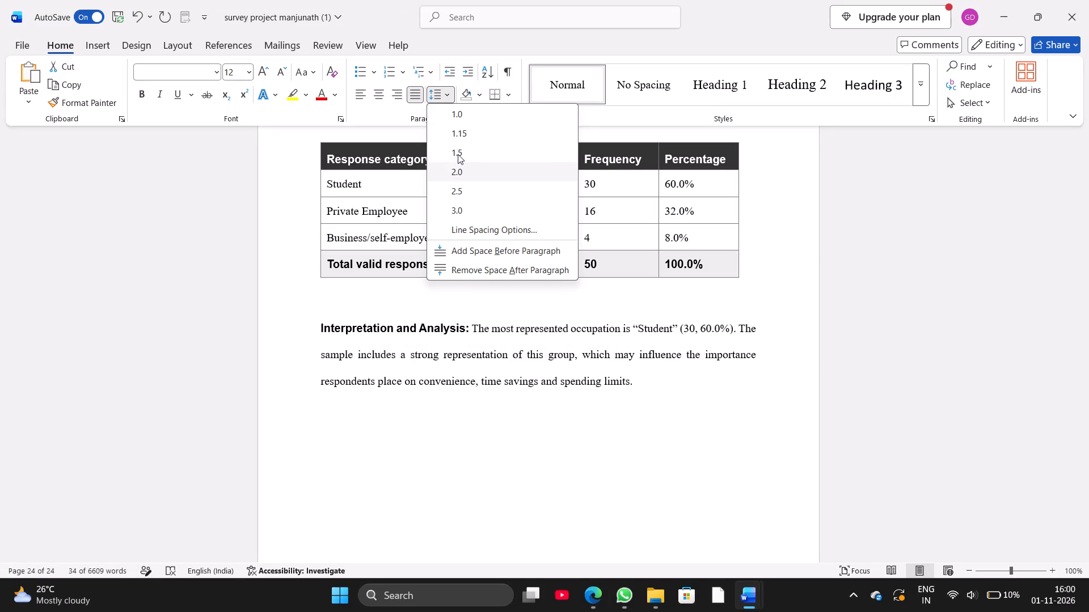
click(458, 154)
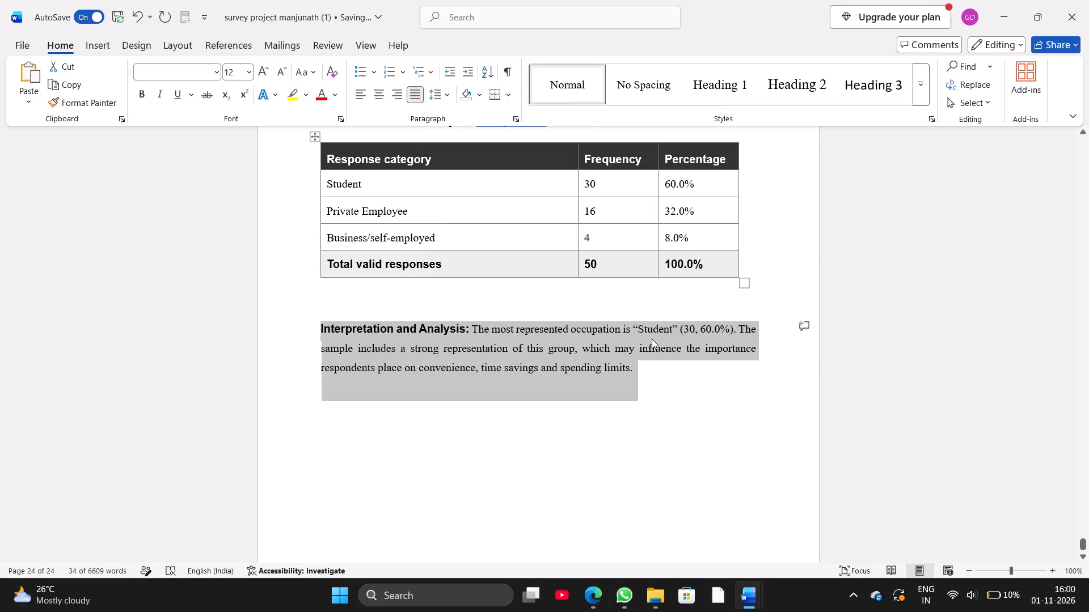
Add a new line after the Question 4 Interpretation and Analysis paragraph.
click(635, 372)
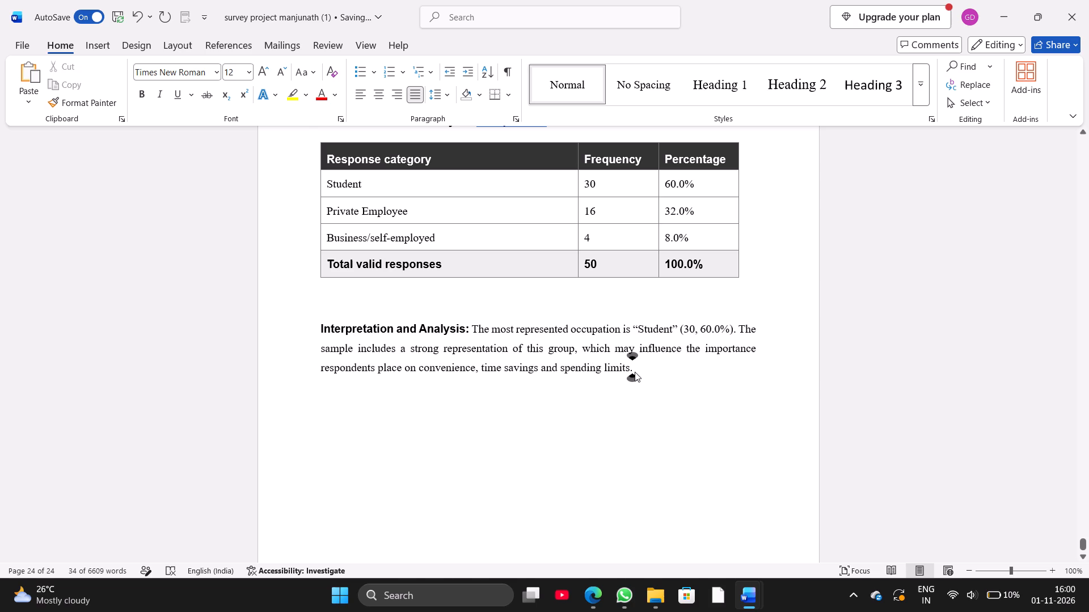
key(Return)
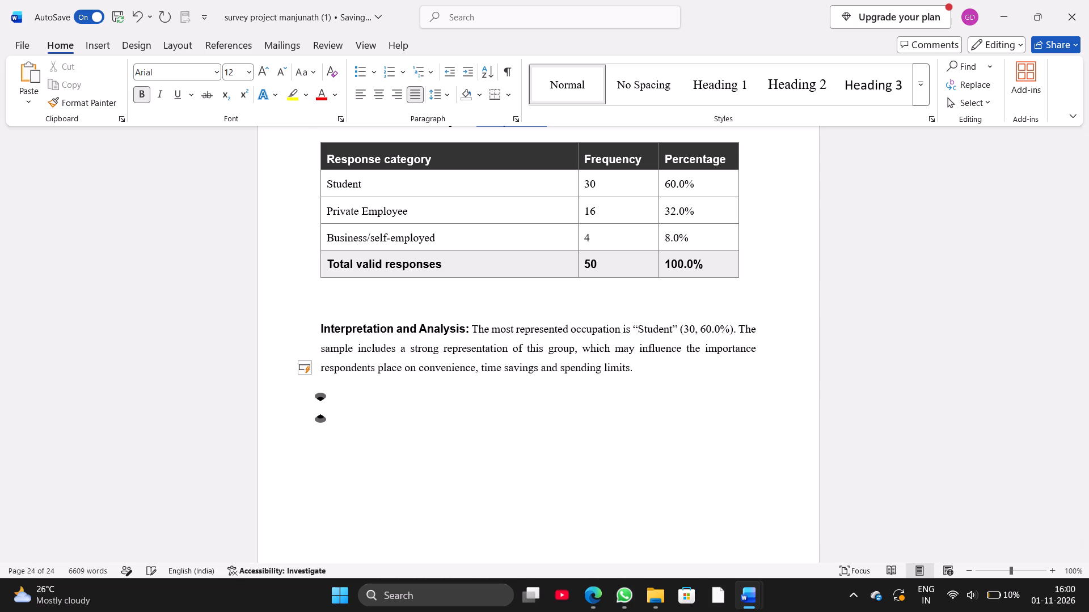
Add another blank line below the Question 4 Interpretation and Analysis paragraph.
key(Return)
Insert a blank line between the Question 3 Interpretation and Analysis paragraph and the 4.3 Question 4 heading.
scroll(639, 413, up, 1)
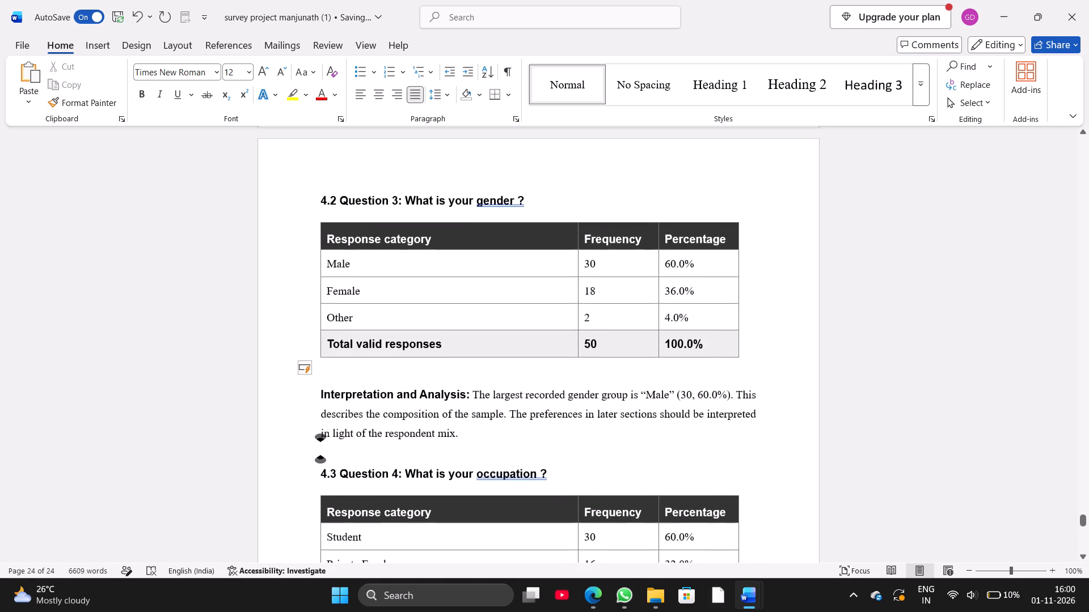
click(503, 449)
key(Return)
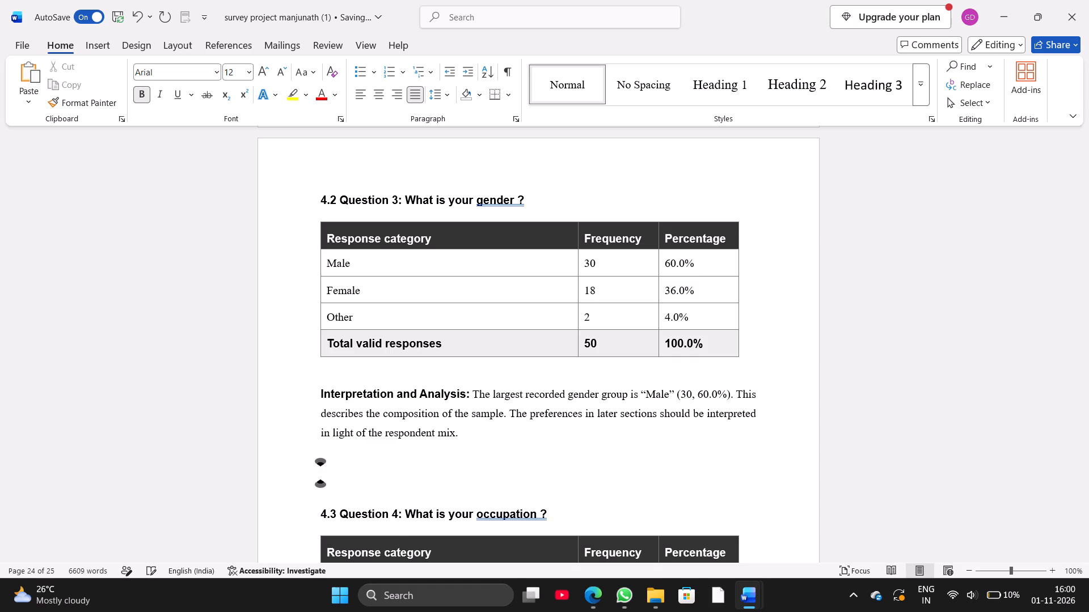
Add one more empty line below the Question 4 Interpretation and Analysis paragraph, moving the insertion point onto the new last page.
scroll(503, 449, down, 4)
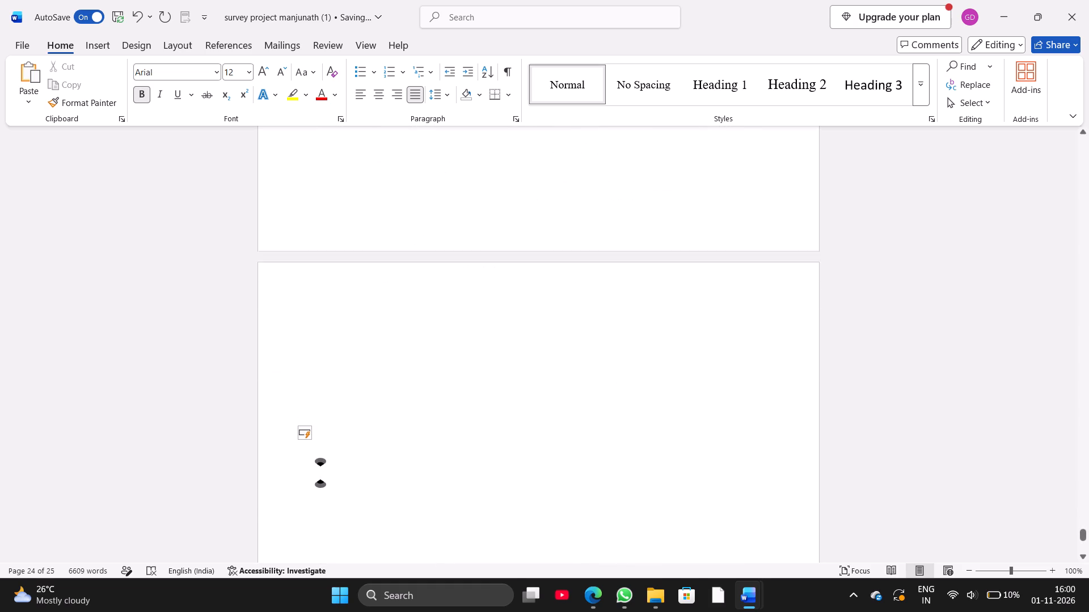
scroll(503, 449, down, 1)
scroll(503, 449, up, 1)
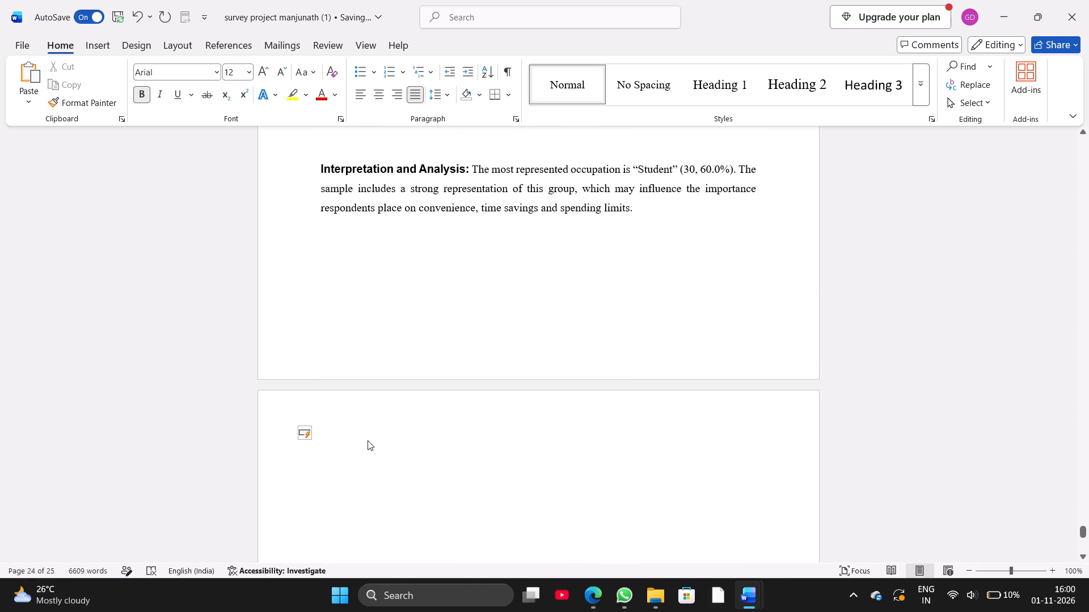
click(597, 266)
key(Return)
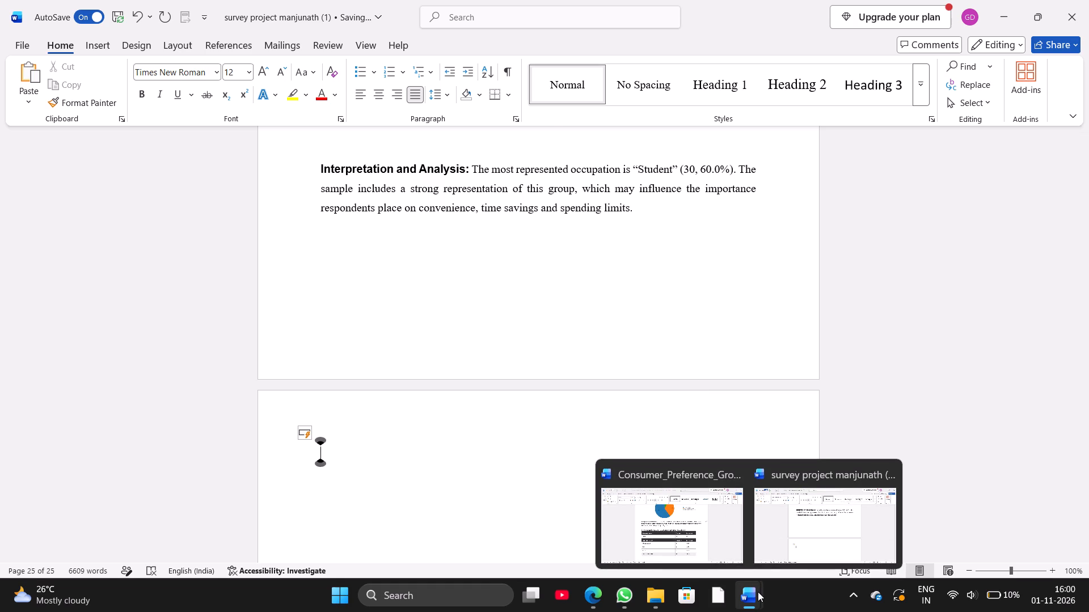
In the Consumer Preference report, set the font size of the whole Question 5 purchase frequency table to 12.
click(689, 534)
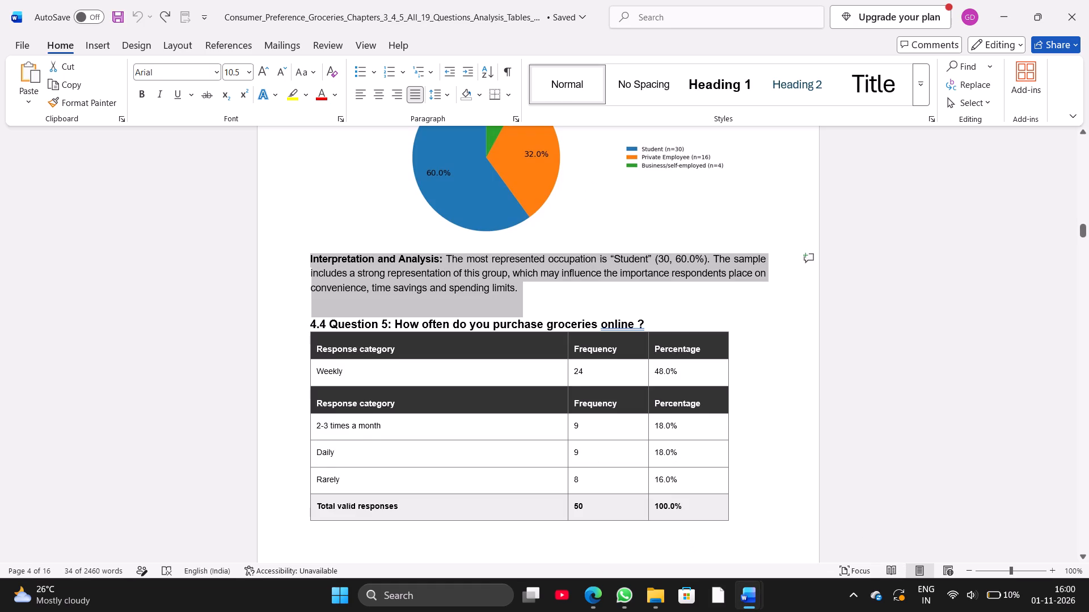
scroll(680, 522, down, 2)
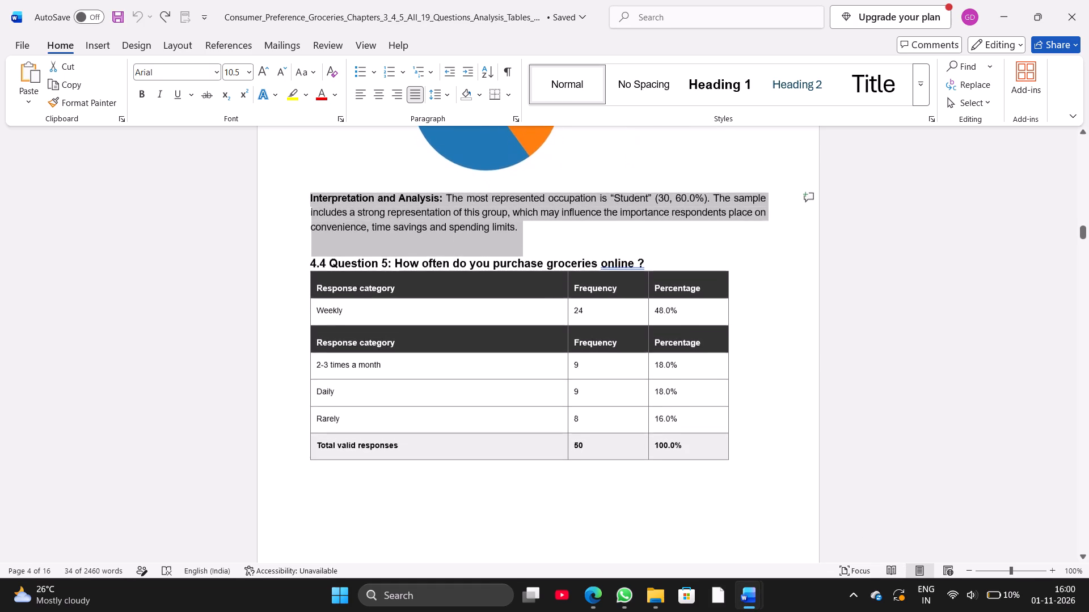
scroll(680, 522, down, 1)
scroll(615, 441, down, 1)
scroll(521, 483, up, 1)
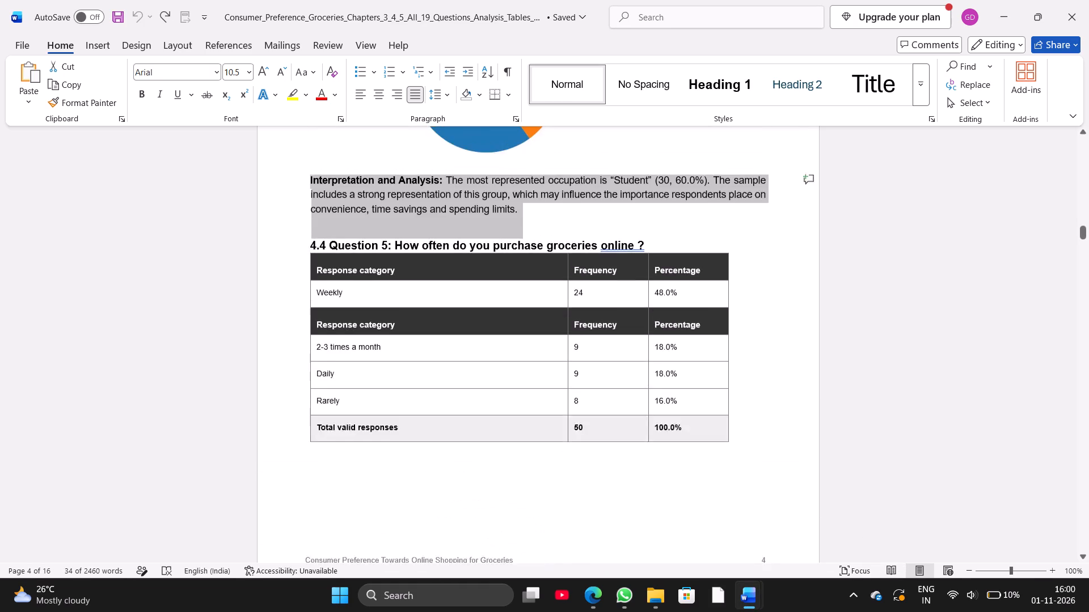
scroll(521, 483, up, 1)
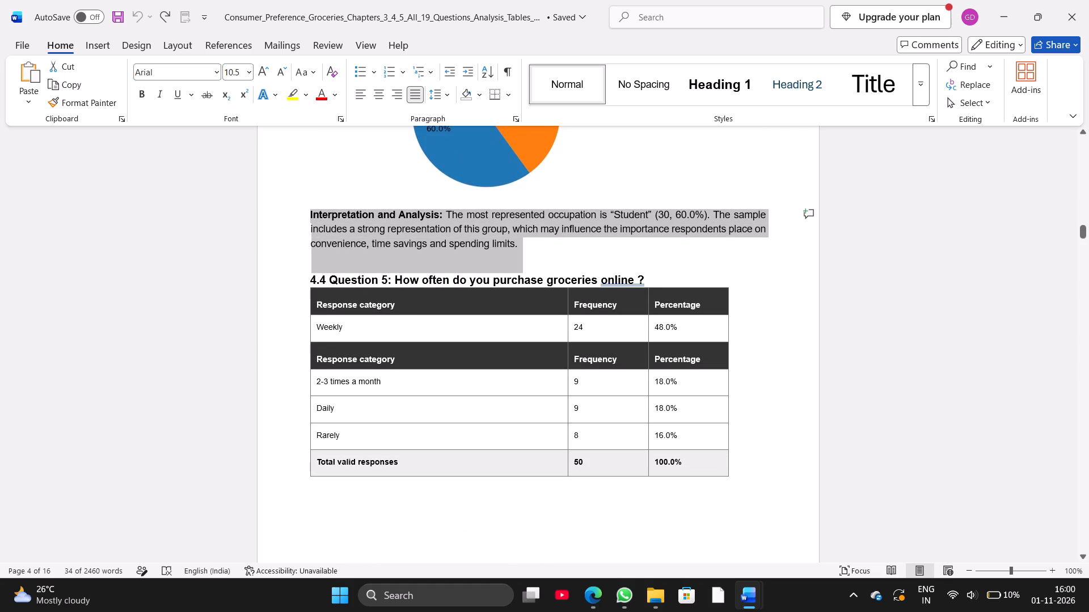
click(303, 279)
scroll(303, 279, up, 1)
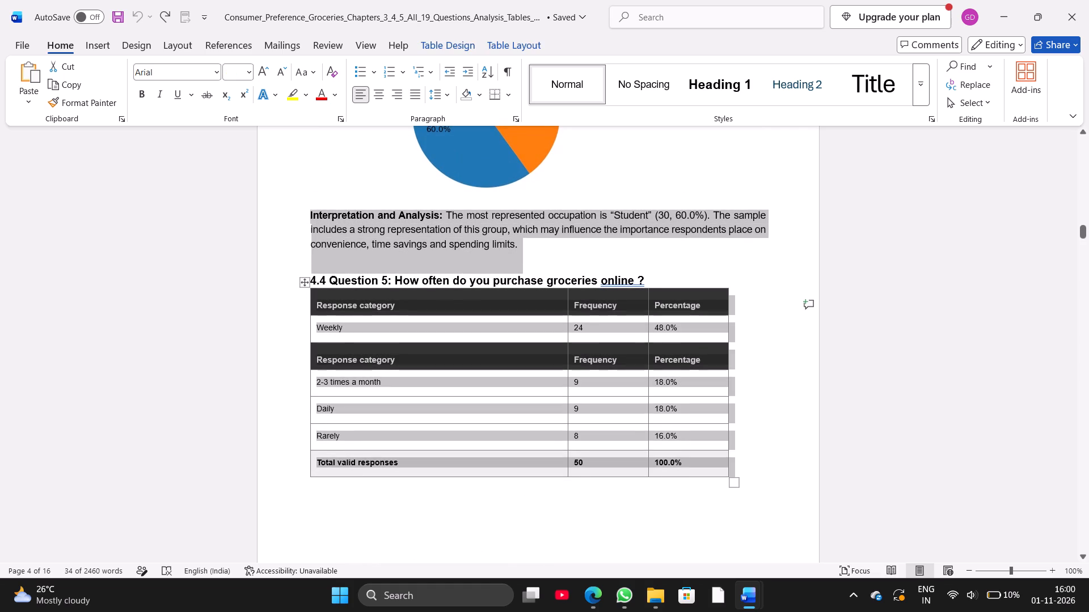
scroll(272, 181, down, 3)
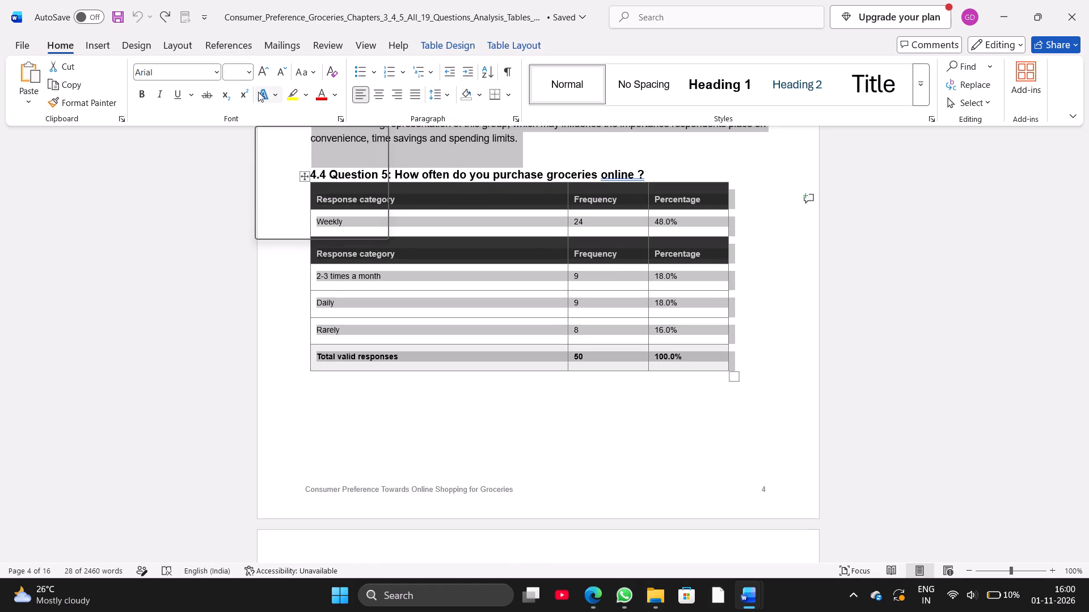
click(251, 70)
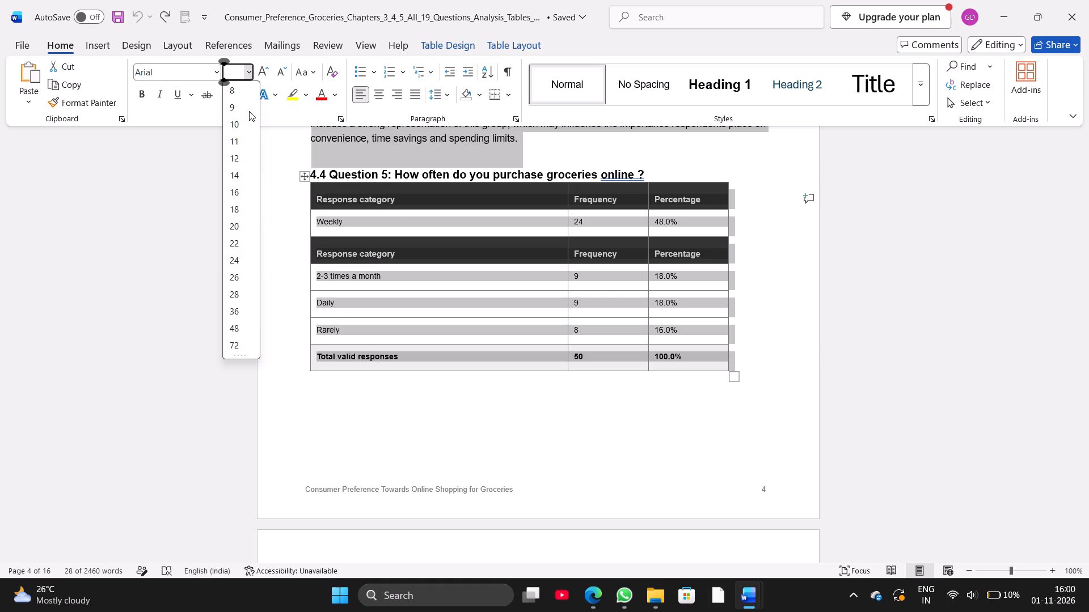
click(236, 154)
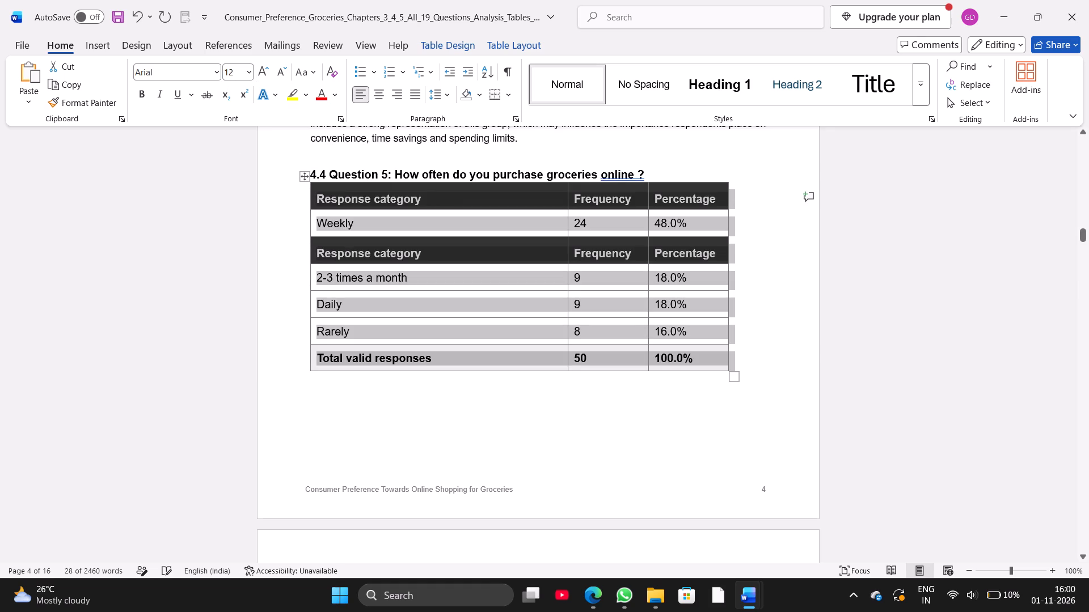
Copy the 4.4 Question 5 heading and its table from the Consumer Preference report onto the last page of the survey project.
scroll(267, 196, up, 1)
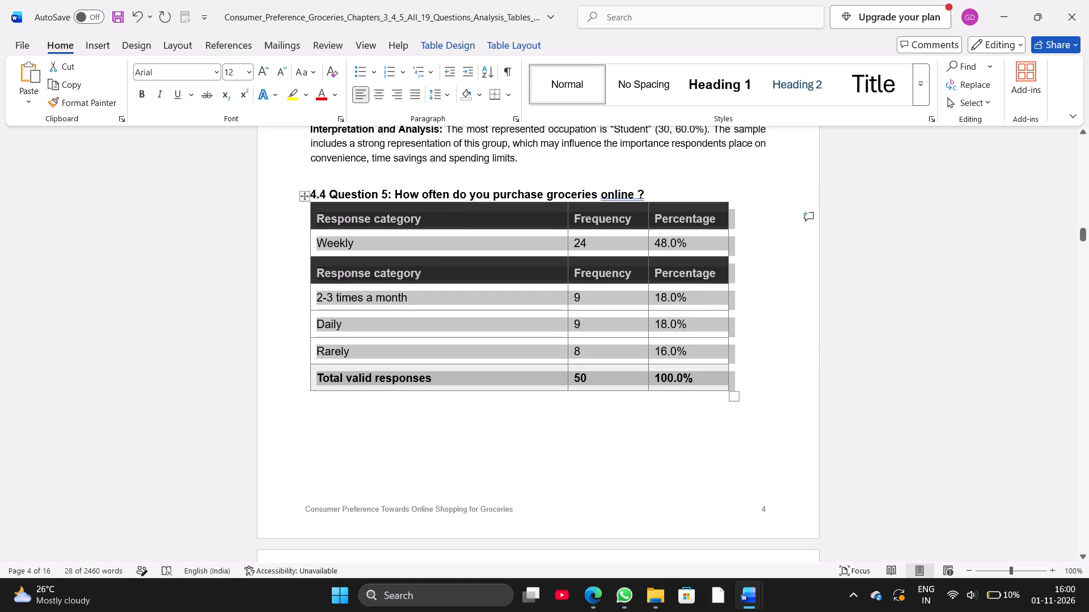
click(314, 191)
drag(314, 191, 309, 185)
click(309, 185)
click(309, 185)
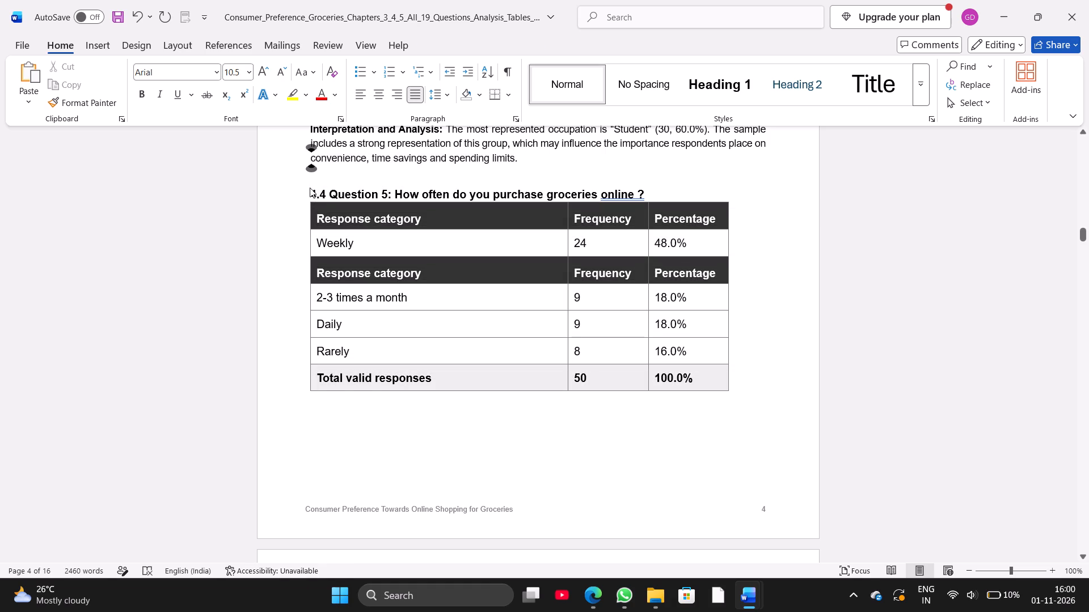
click(310, 188)
drag(310, 188, 592, 272)
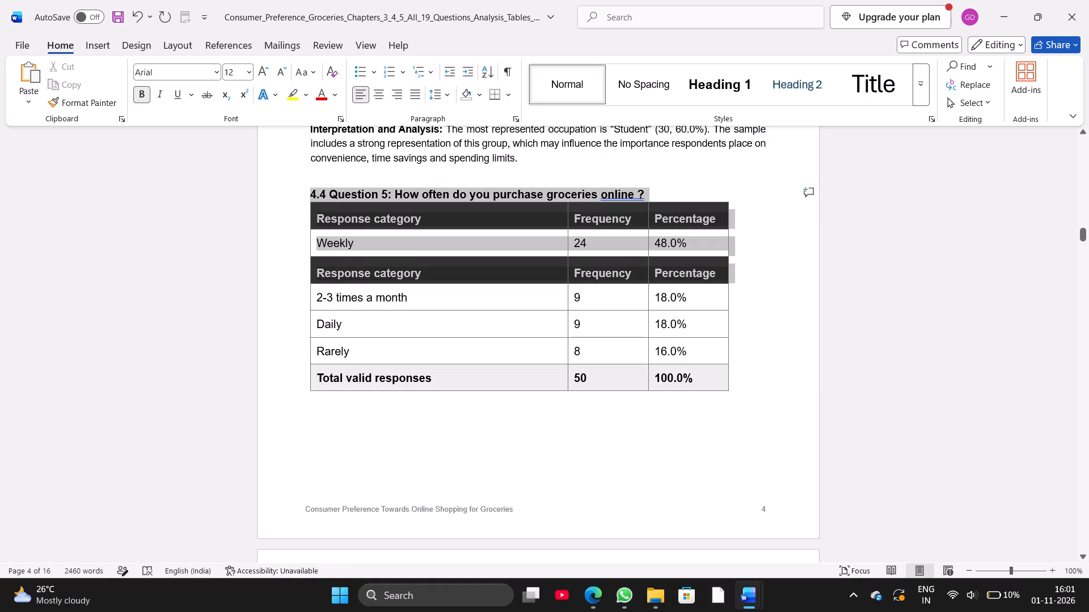
drag(592, 272, 754, 419)
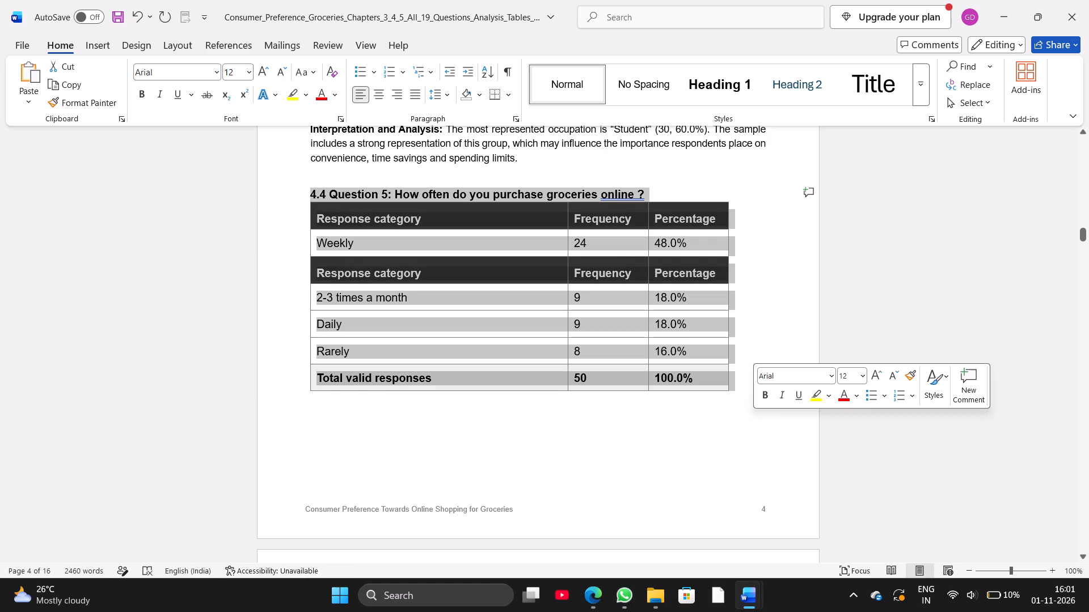
key(ctrl+c)
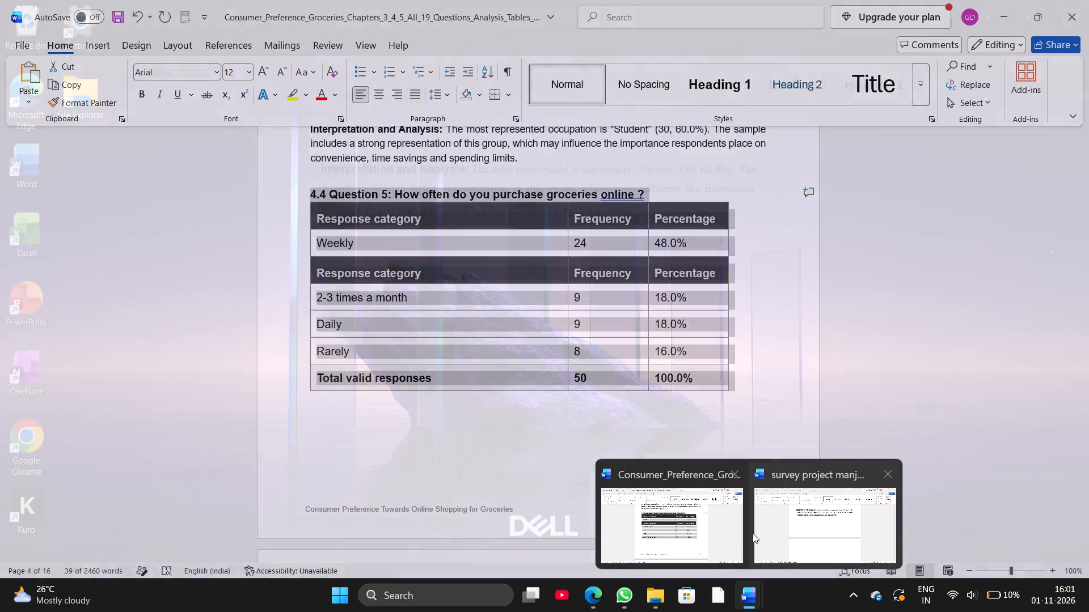
click(776, 527)
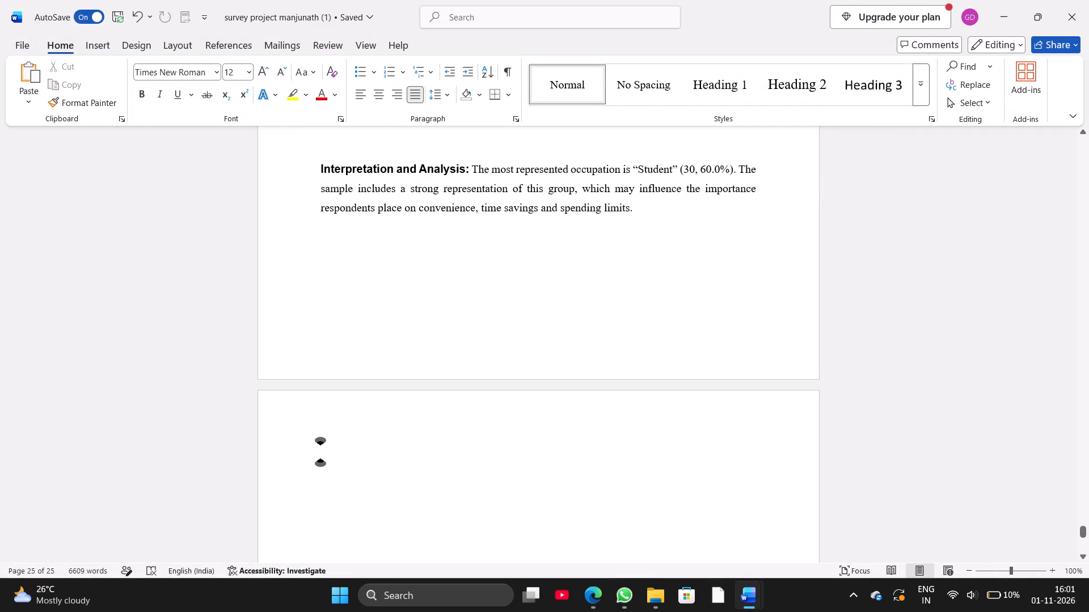
key(ctrl+v)
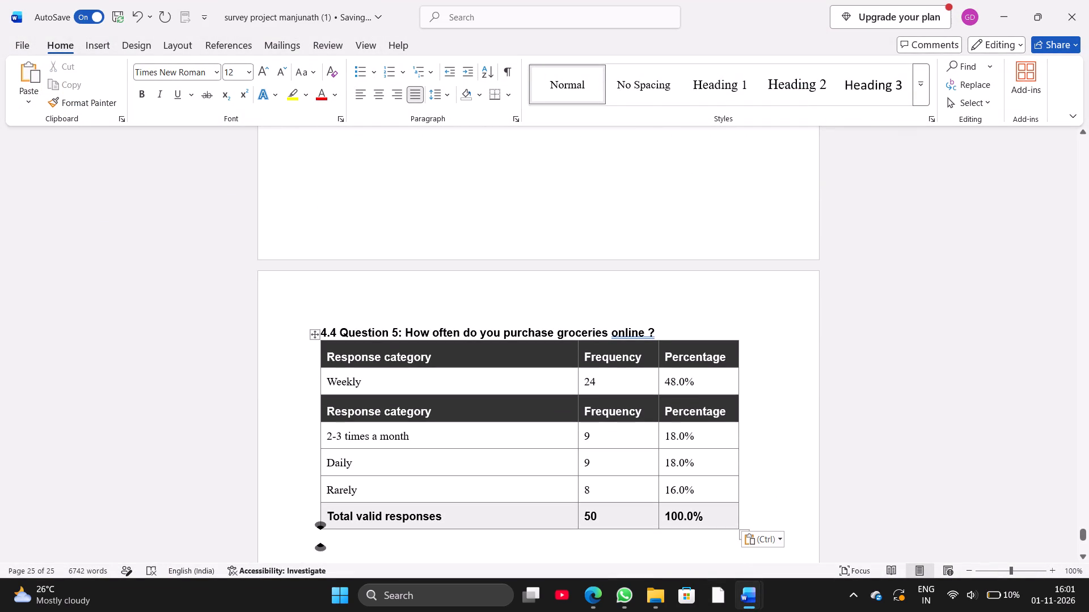
Insert a blank line between the 4.4 Question 5 heading and its table.
drag(674, 340, 670, 331)
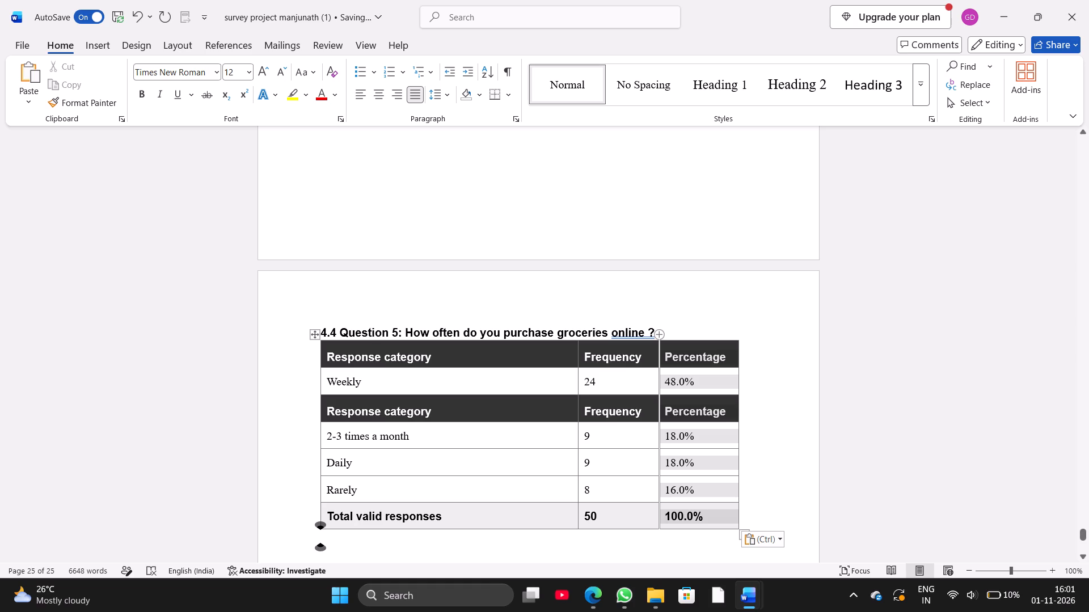
drag(670, 331, 677, 334)
click(677, 334)
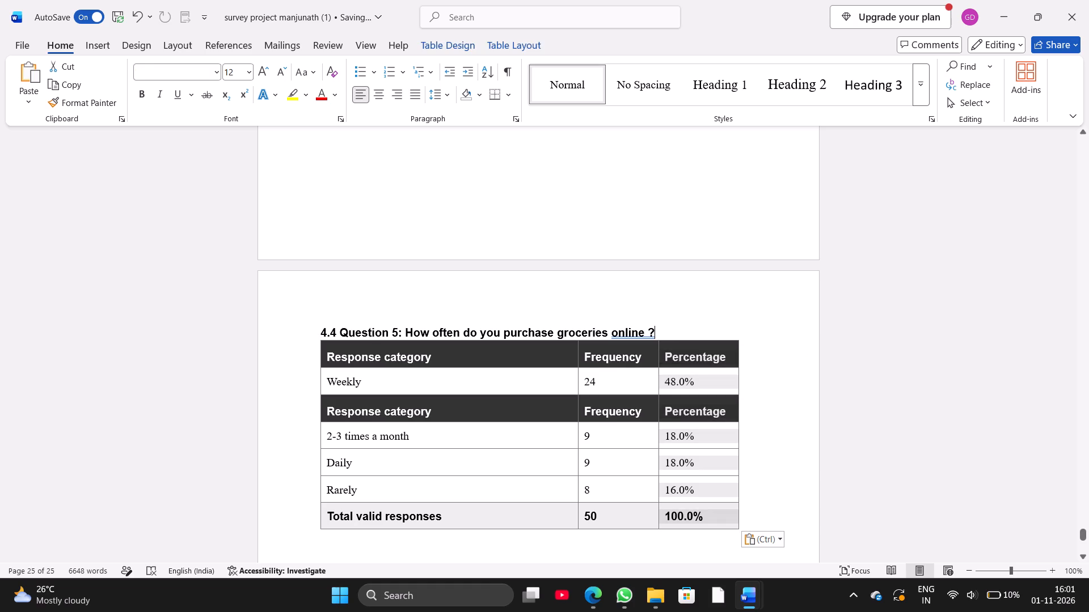
key(Return)
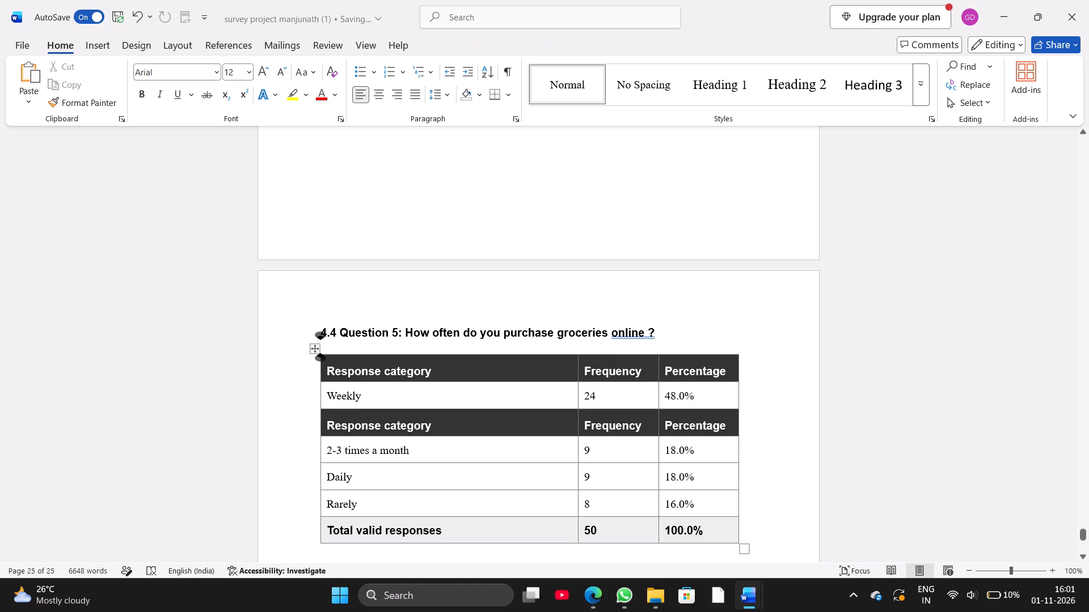
Delete the repeated header row between the Weekly and 2-3 times a month rows of the Question 5 table.
double_click(325, 423)
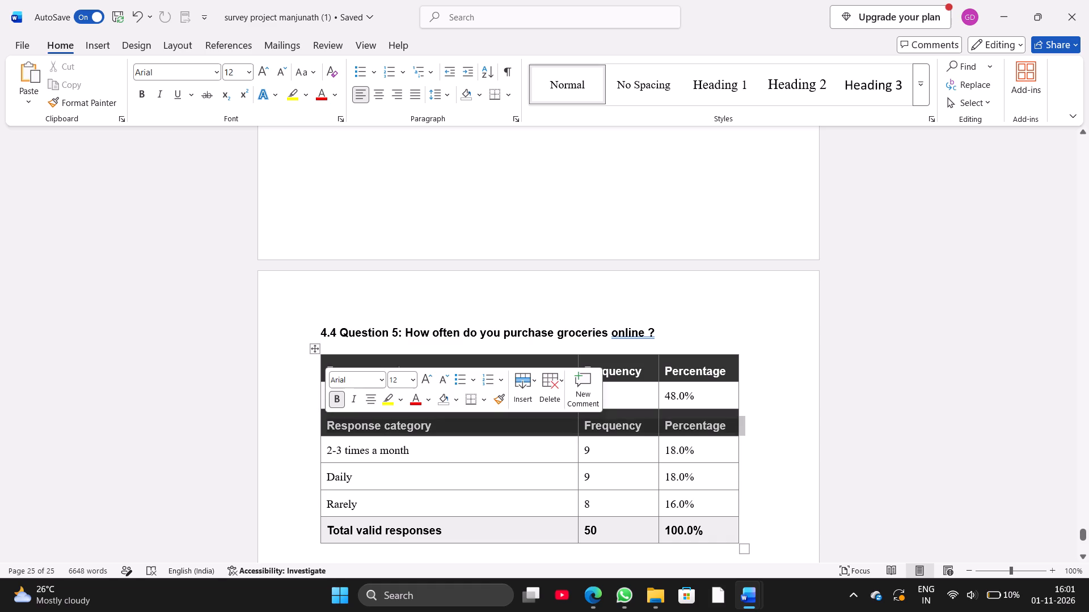
key(Delete)
key(Delete)
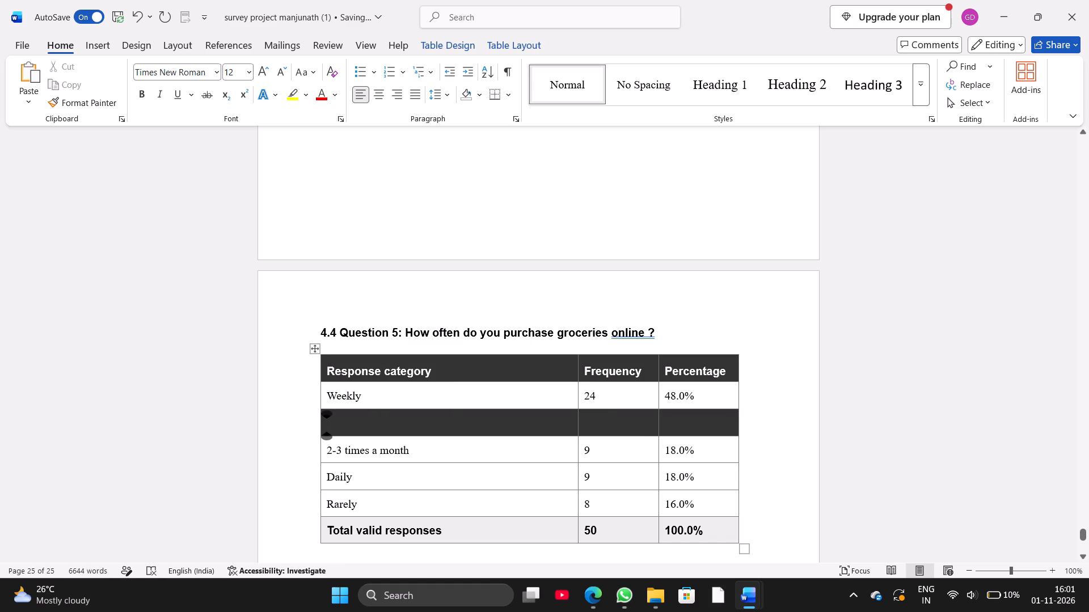
click(325, 425)
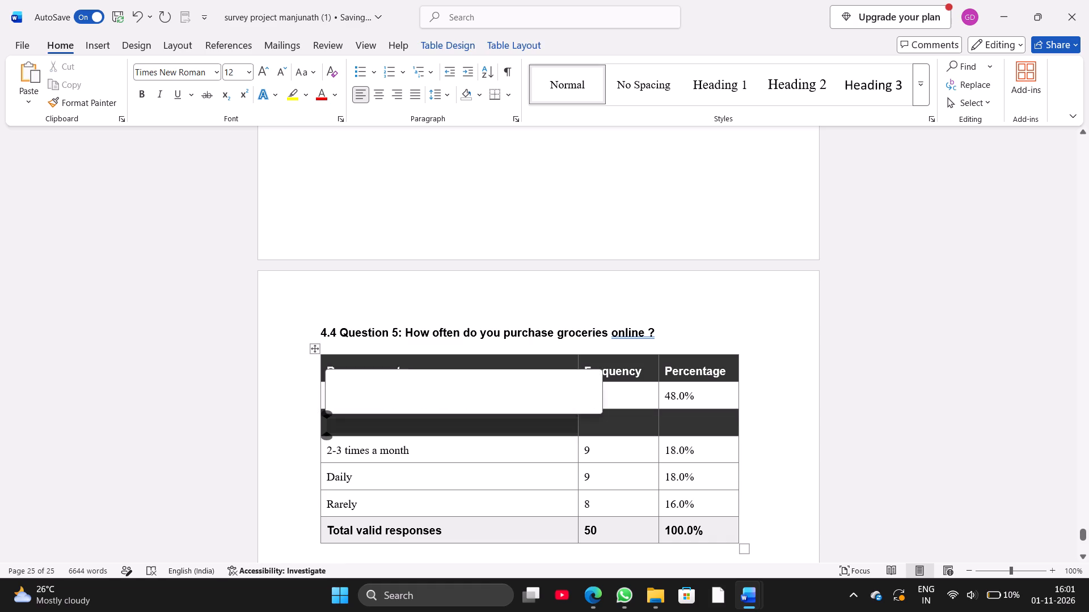
drag(325, 425, 463, 416)
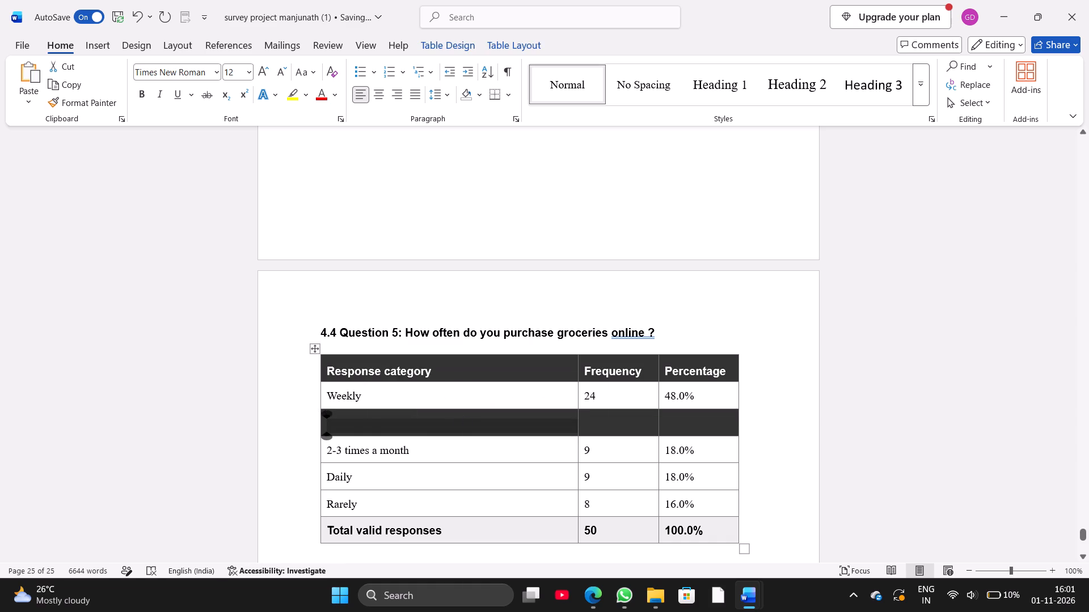
click(341, 419)
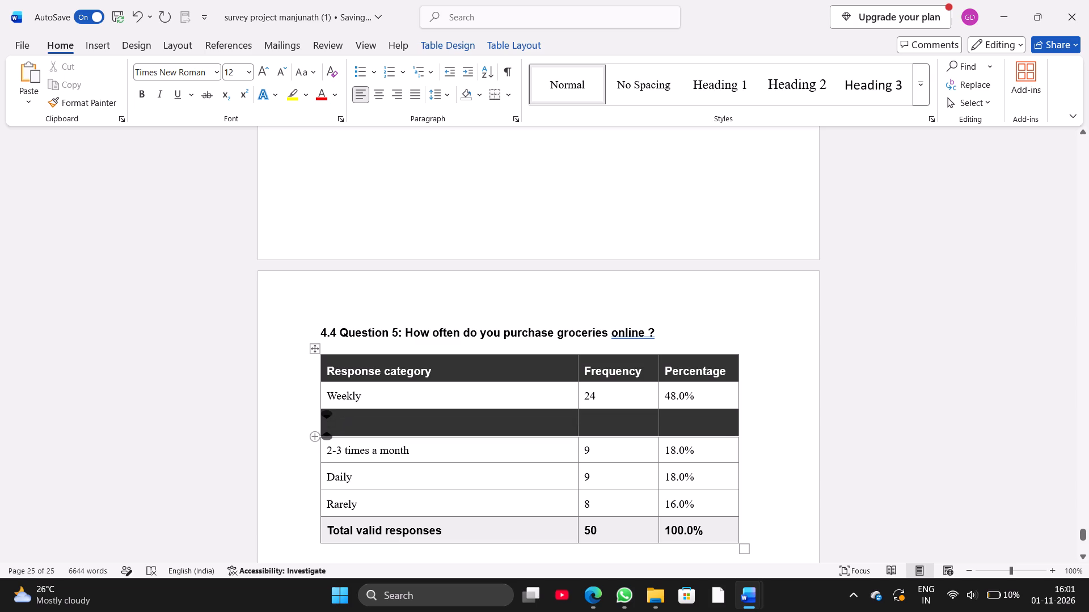
double_click(325, 422)
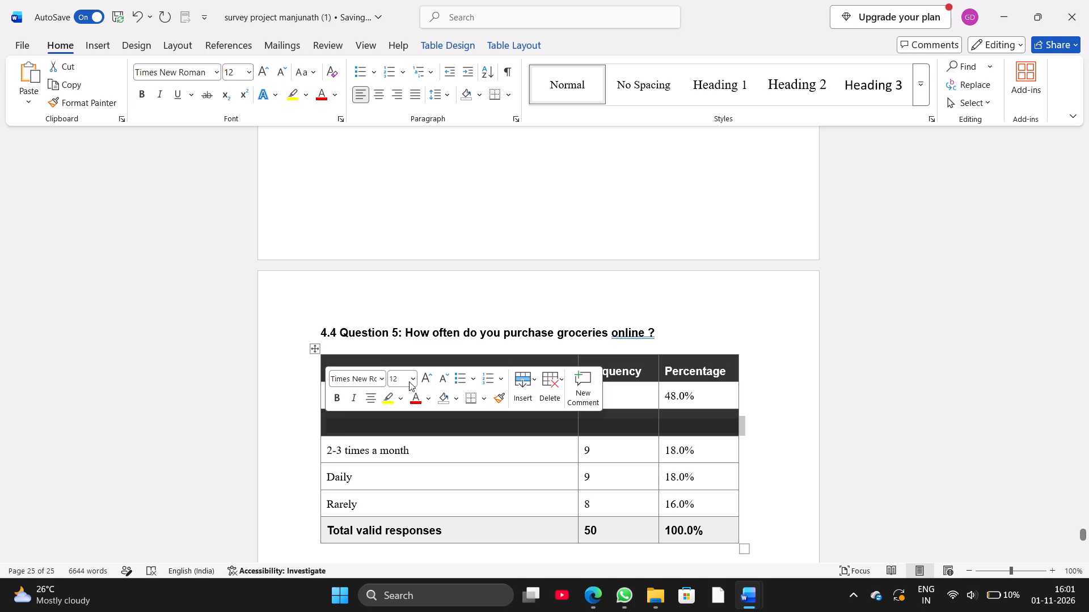
click(544, 392)
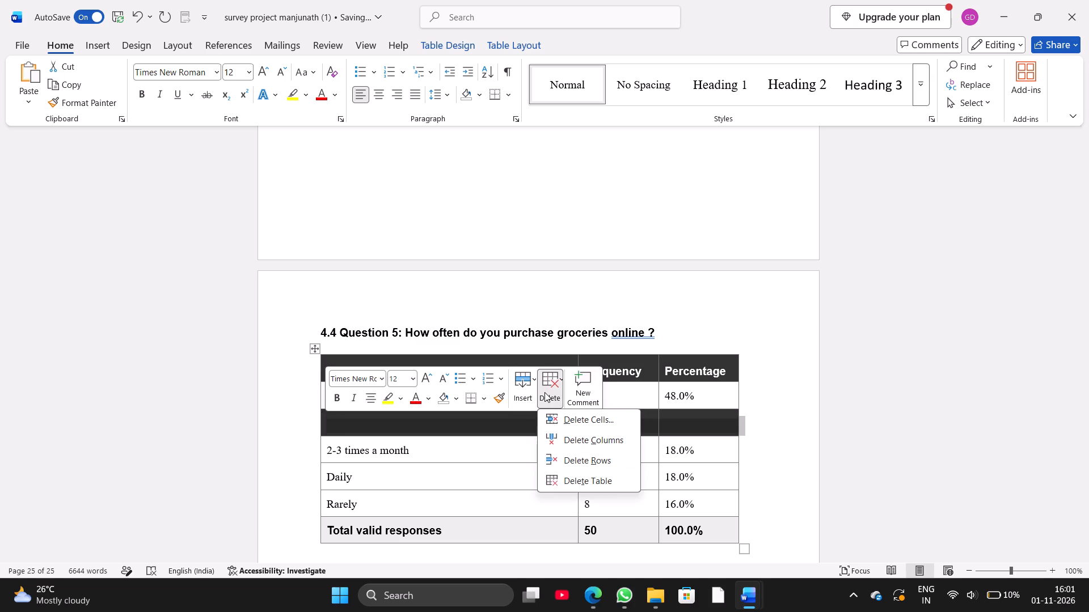
click(560, 460)
Add a blank line below the Question 5 table.
scroll(603, 474, down, 3)
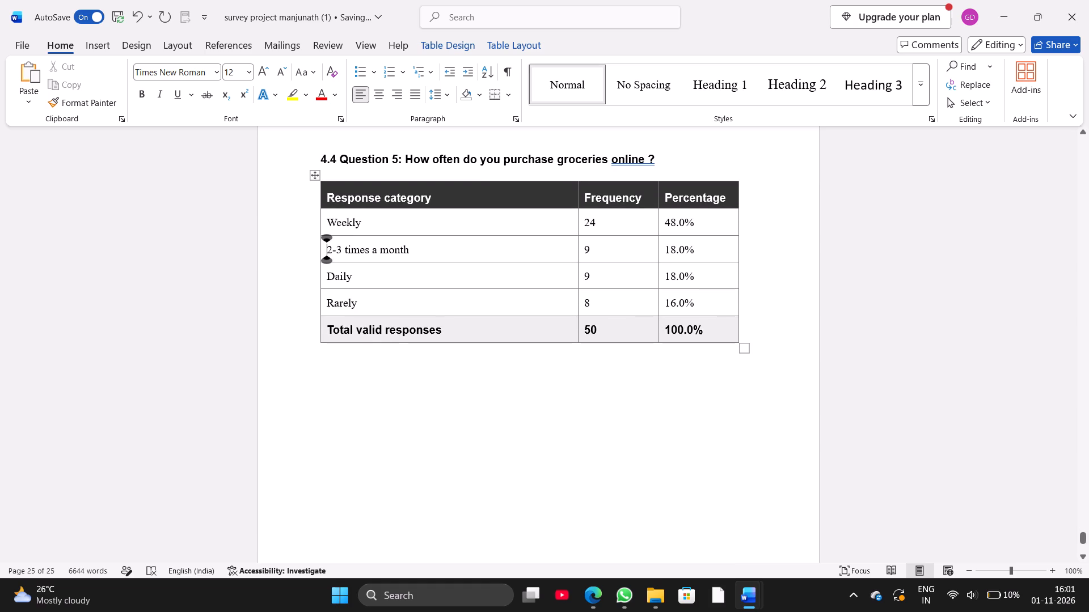
click(322, 374)
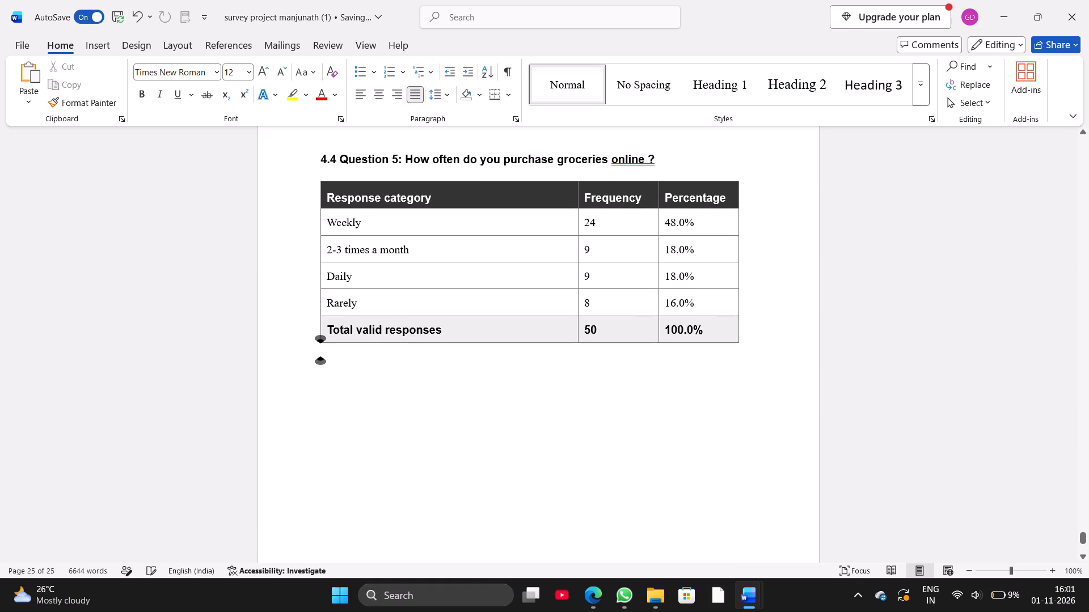
key(Return)
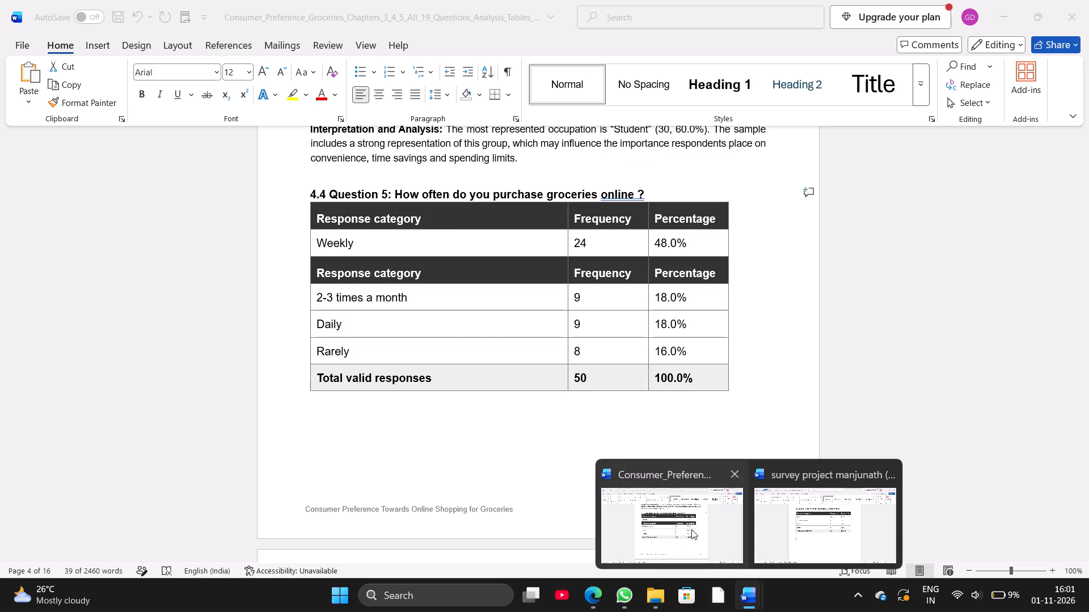
Copy the Question 5 Interpretation and Analysis paragraph from the Consumer Preference report to below the Question 5 table in the survey project.
click(691, 529)
scroll(583, 501, down, 3)
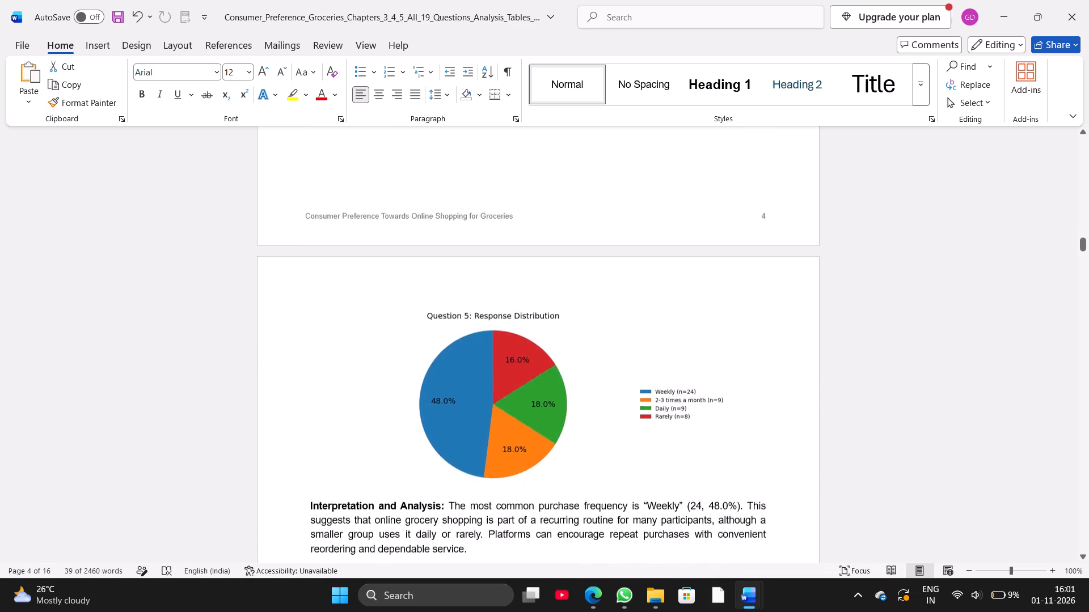
scroll(583, 501, down, 1)
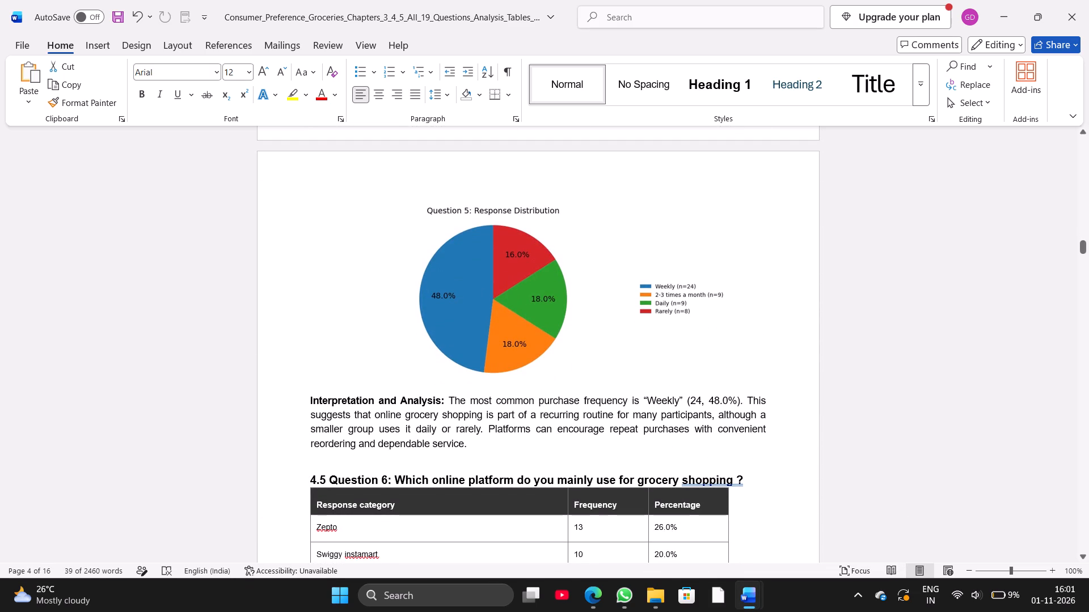
drag(307, 400, 497, 441)
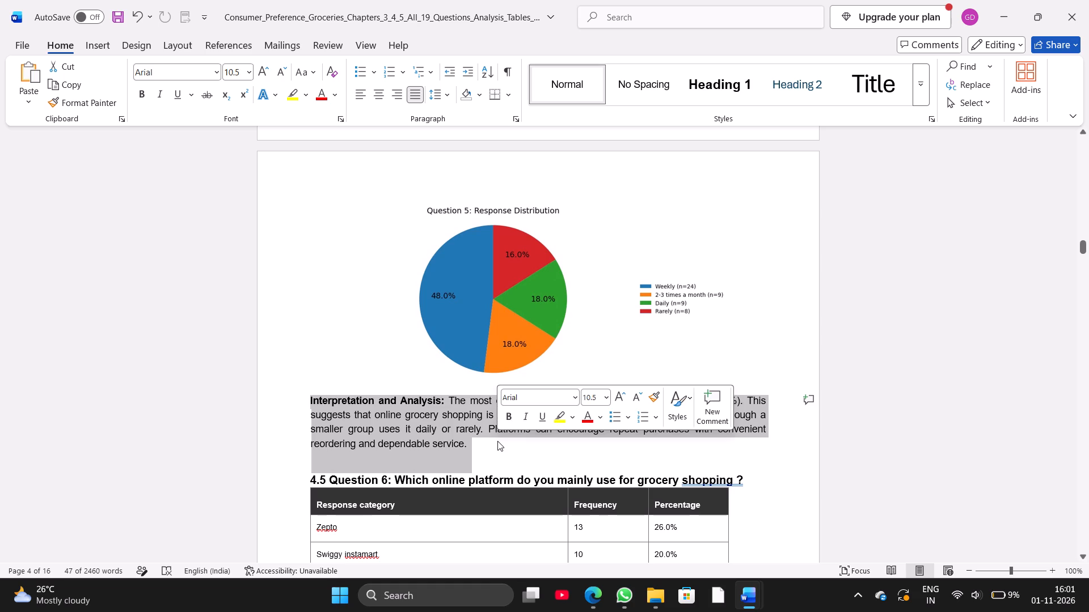
key(ctrl+c)
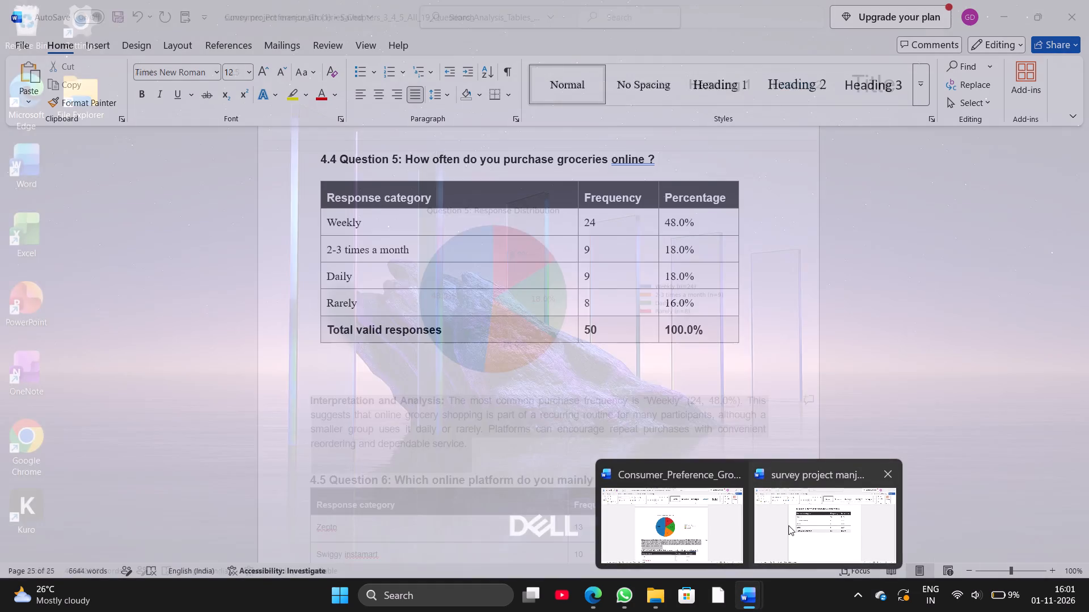
click(788, 525)
key(ctrl+v)
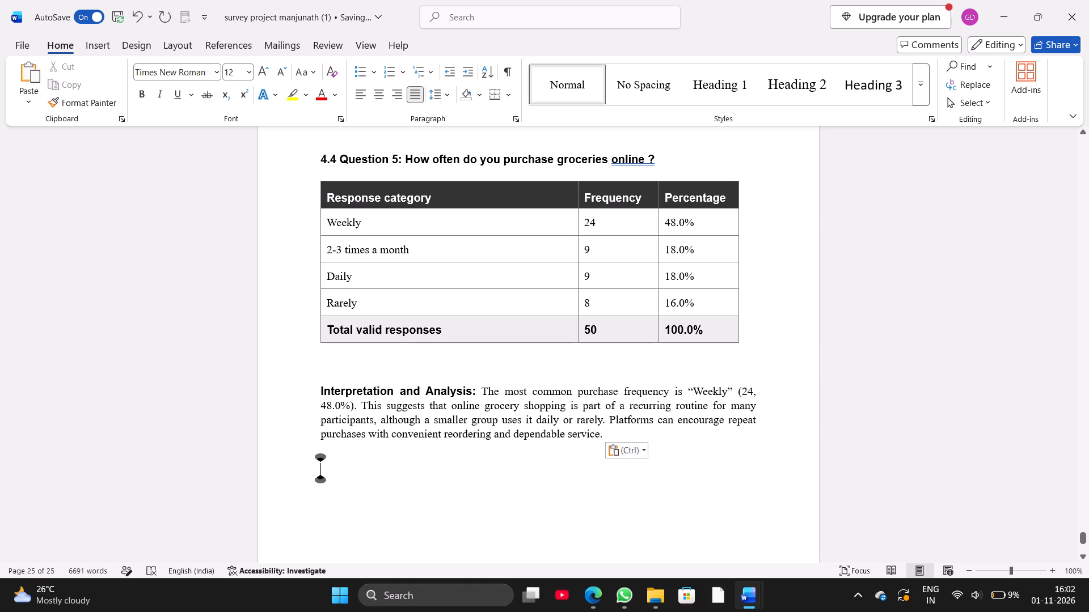
Set the line spacing of the Question 5 Interpretation and Analysis paragraph to 1.5.
drag(320, 390, 575, 440)
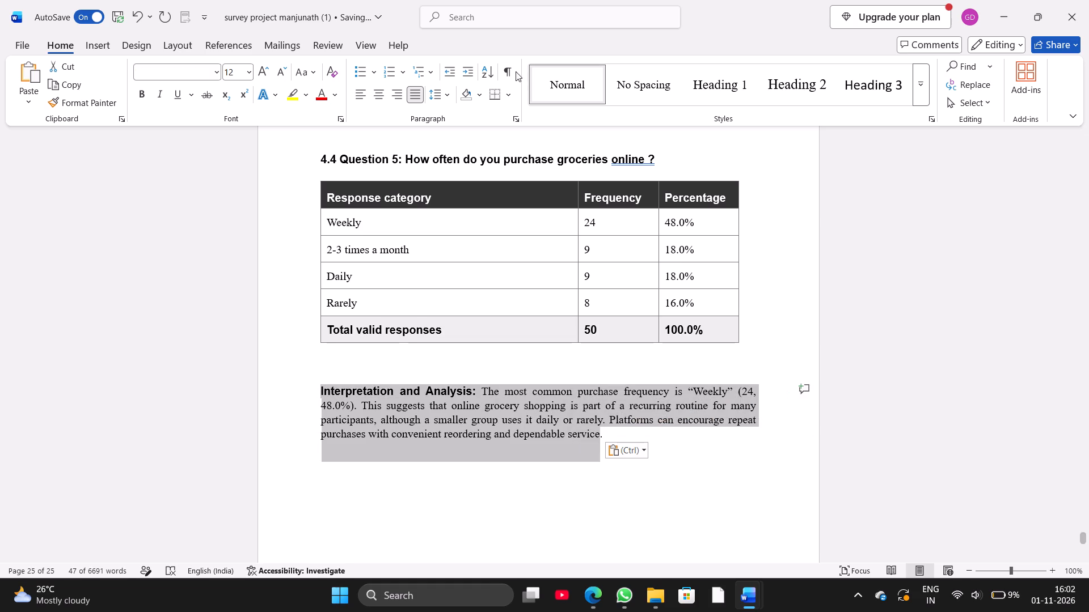
click(441, 95)
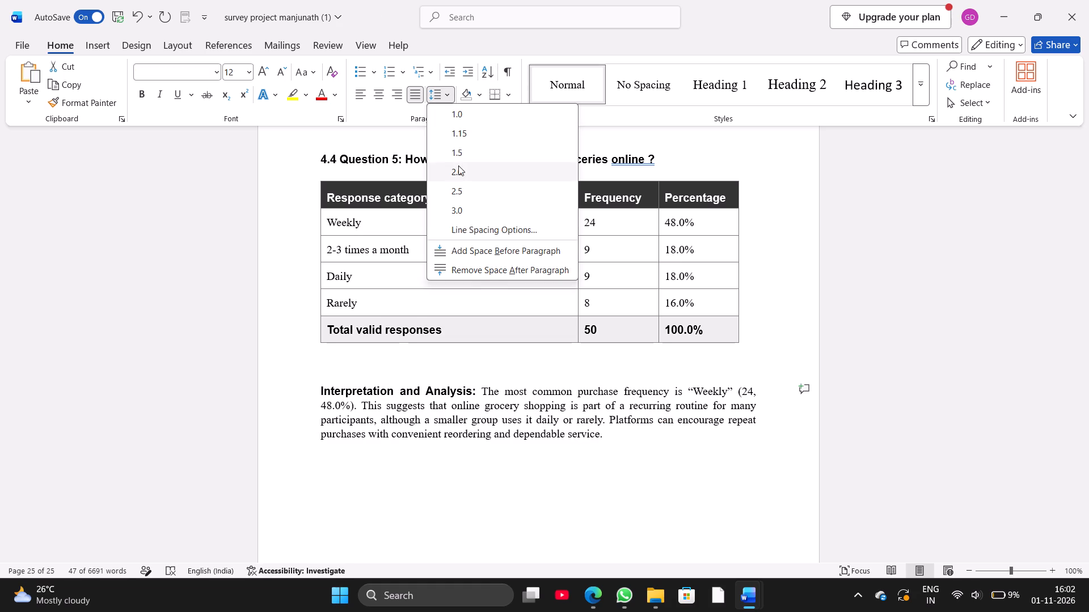
scroll(455, 155, up, 1)
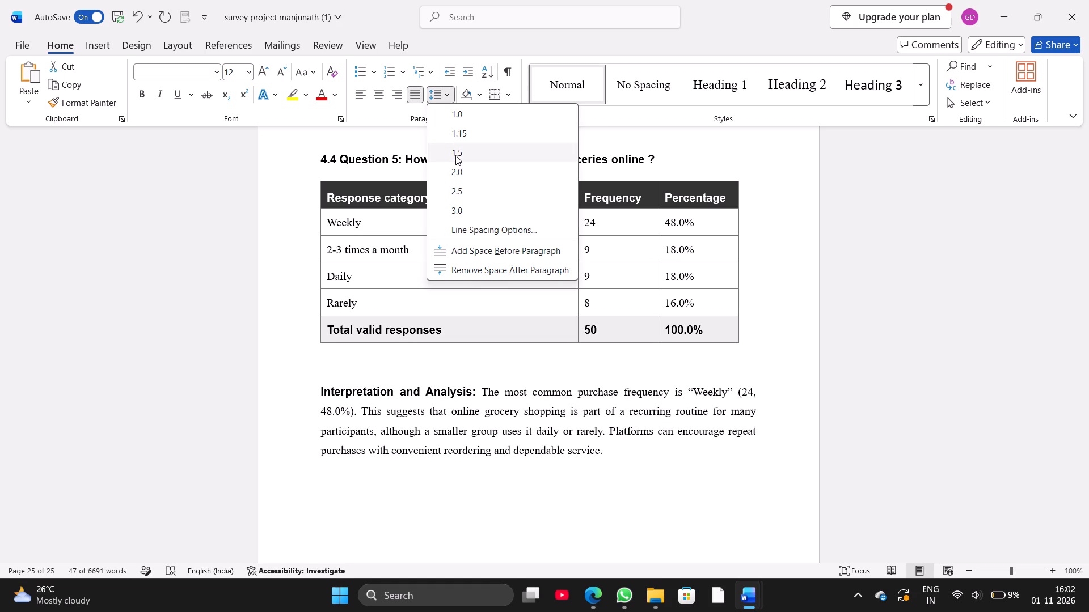
click(455, 155)
Add blank lines after the Question 5 Interpretation and Analysis paragraph.
scroll(504, 384, down, 1)
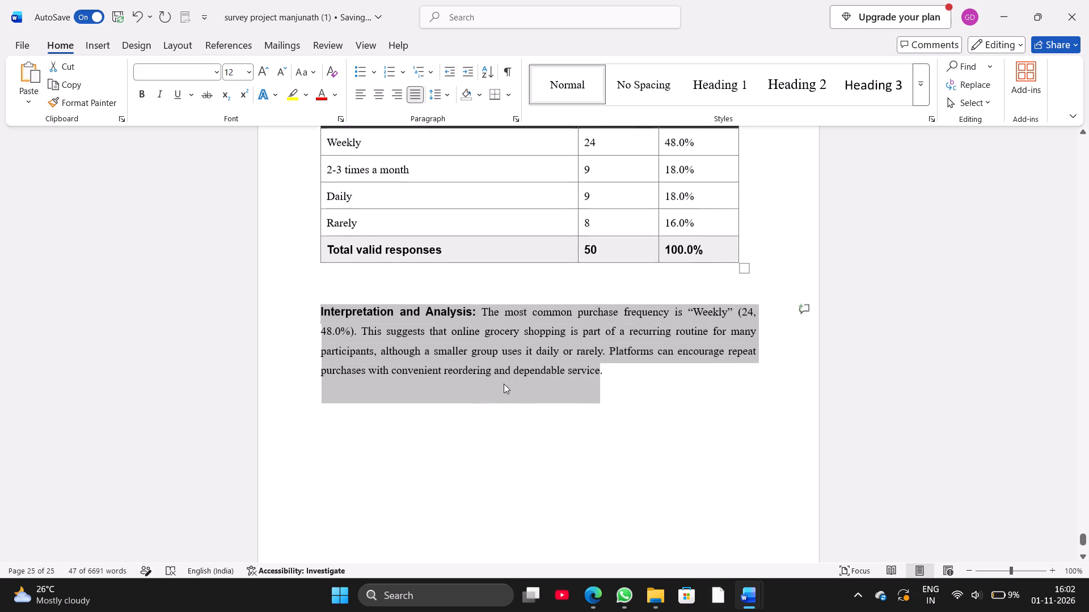
scroll(504, 384, down, 1)
scroll(496, 431, up, 1)
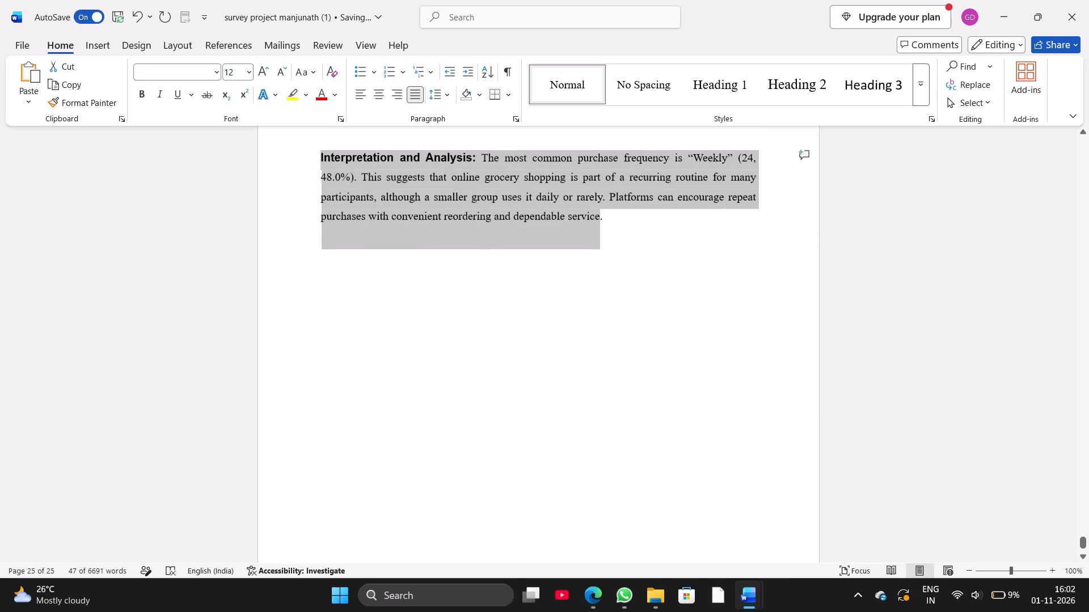
double_click(609, 225)
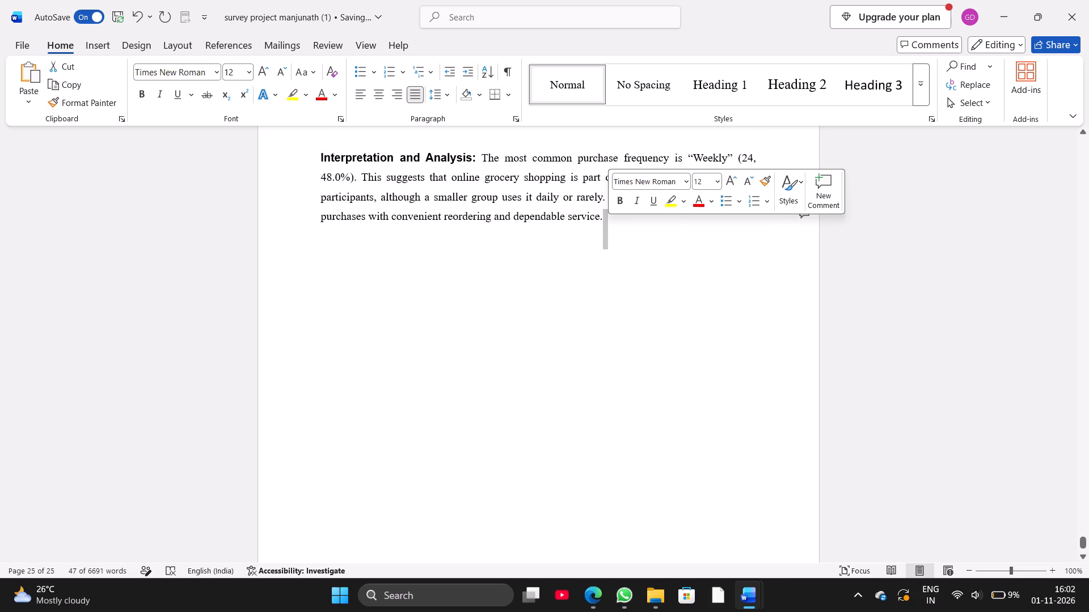
key(Return)
key(Return)
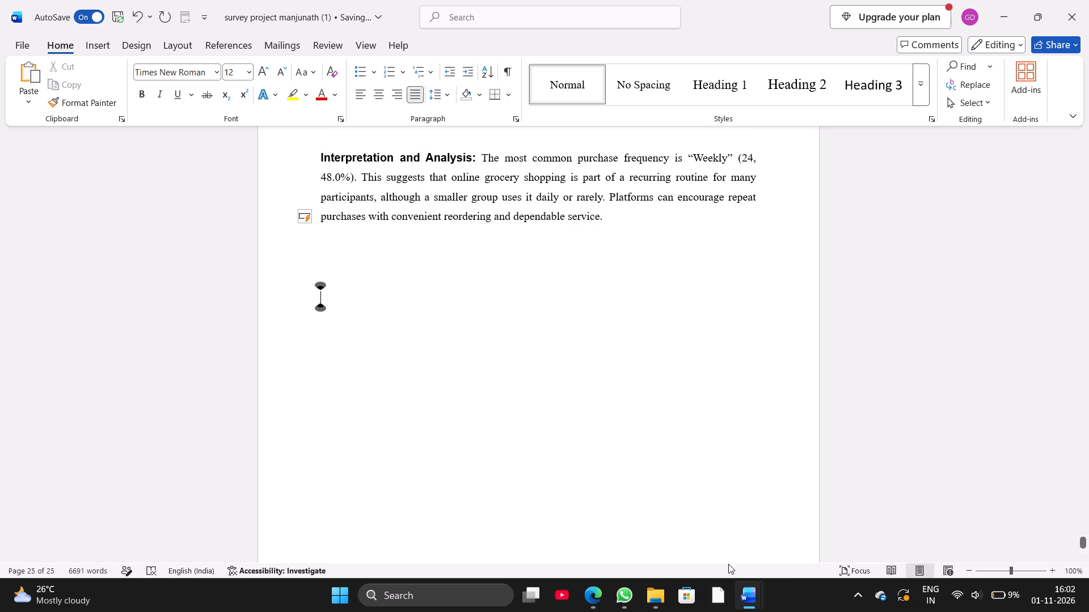
In the Consumer Preference report, select the 4.5 Question 6 heading together with its whole table, through the Total valid responses row.
click(702, 524)
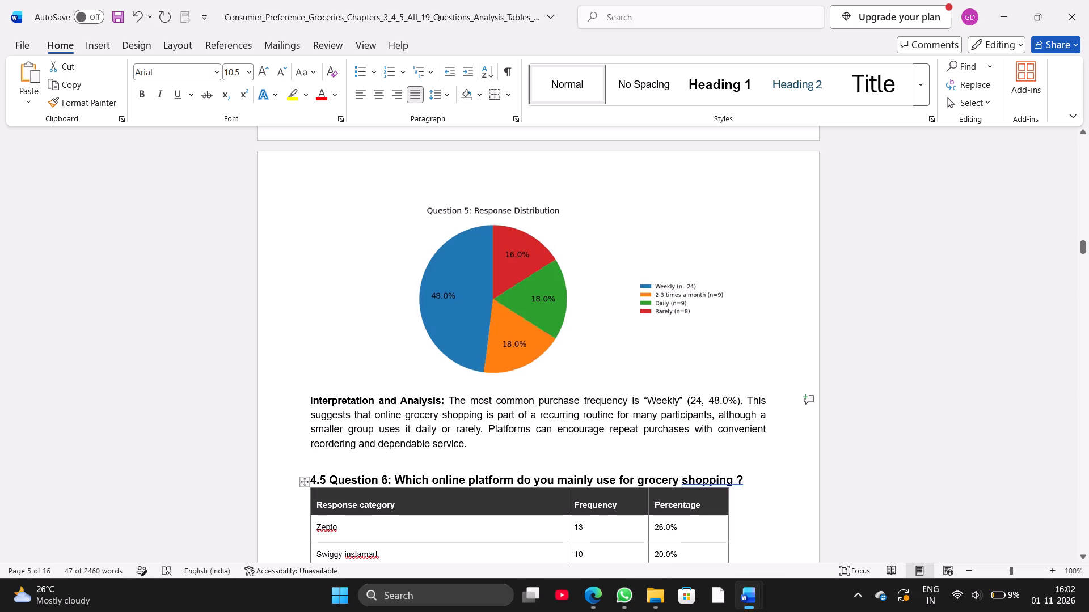
scroll(618, 482, down, 2)
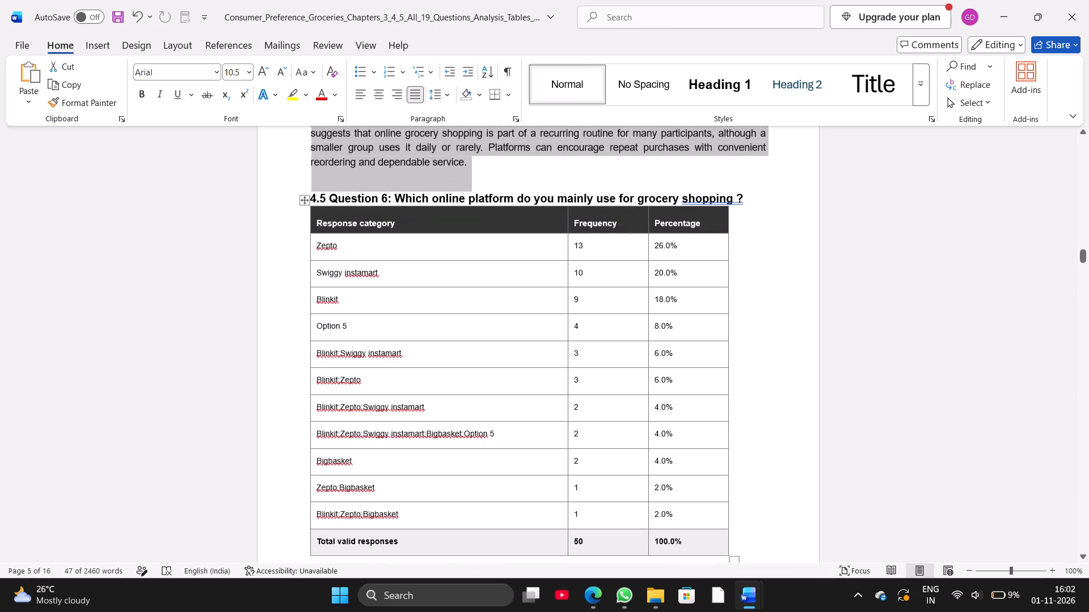
click(309, 199)
drag(313, 204, 475, 410)
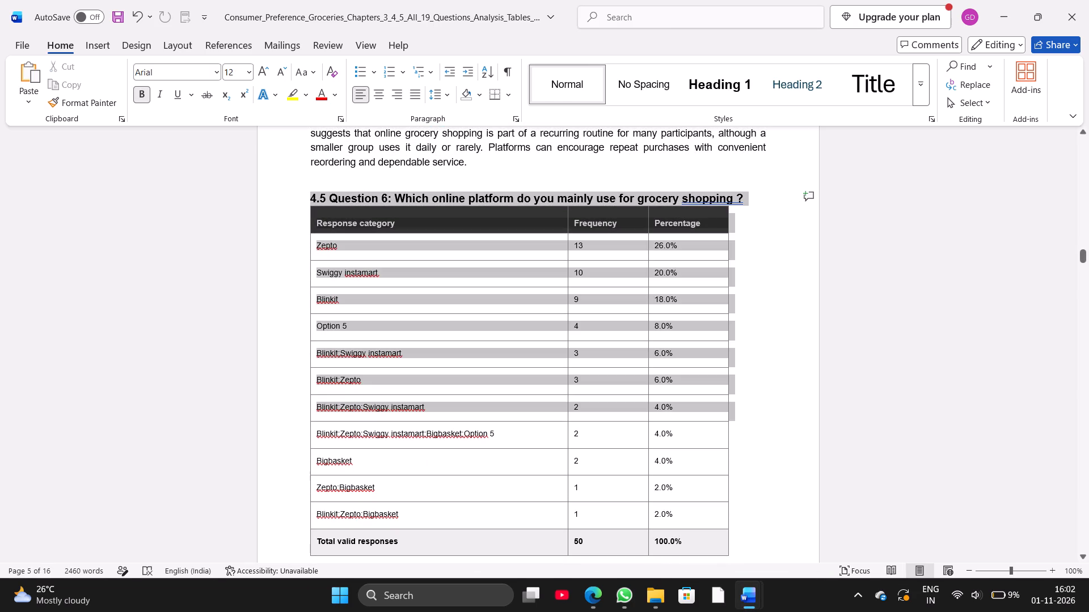
drag(475, 410, 652, 560)
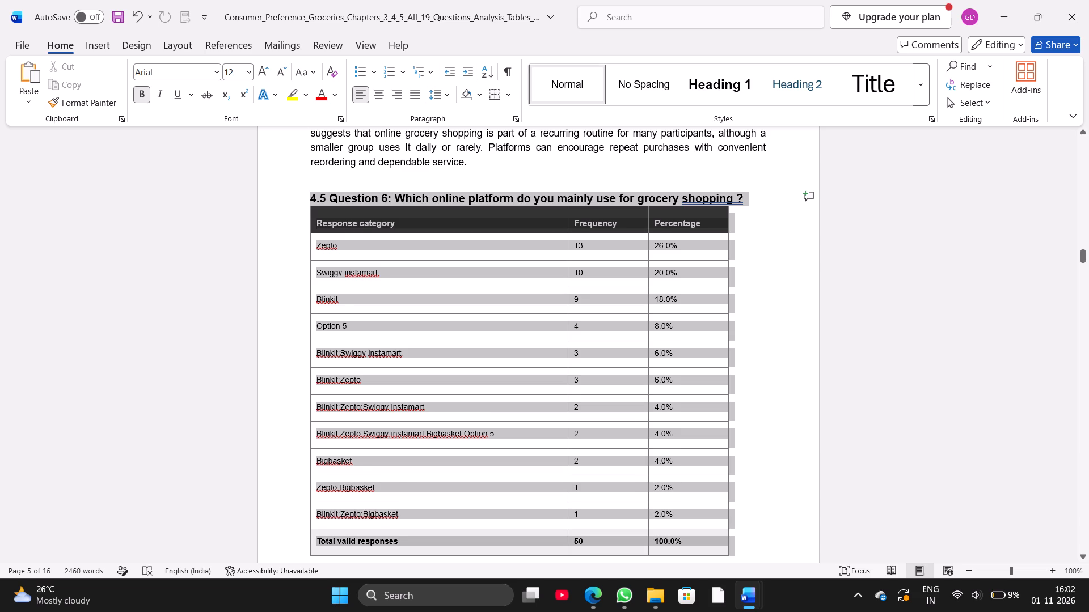
drag(652, 560, 673, 558)
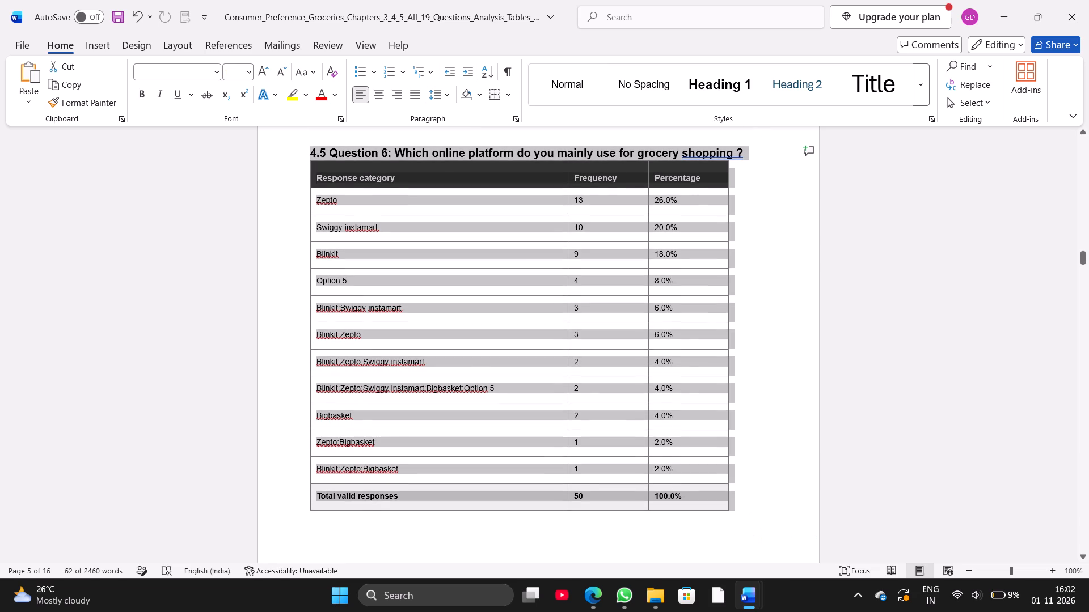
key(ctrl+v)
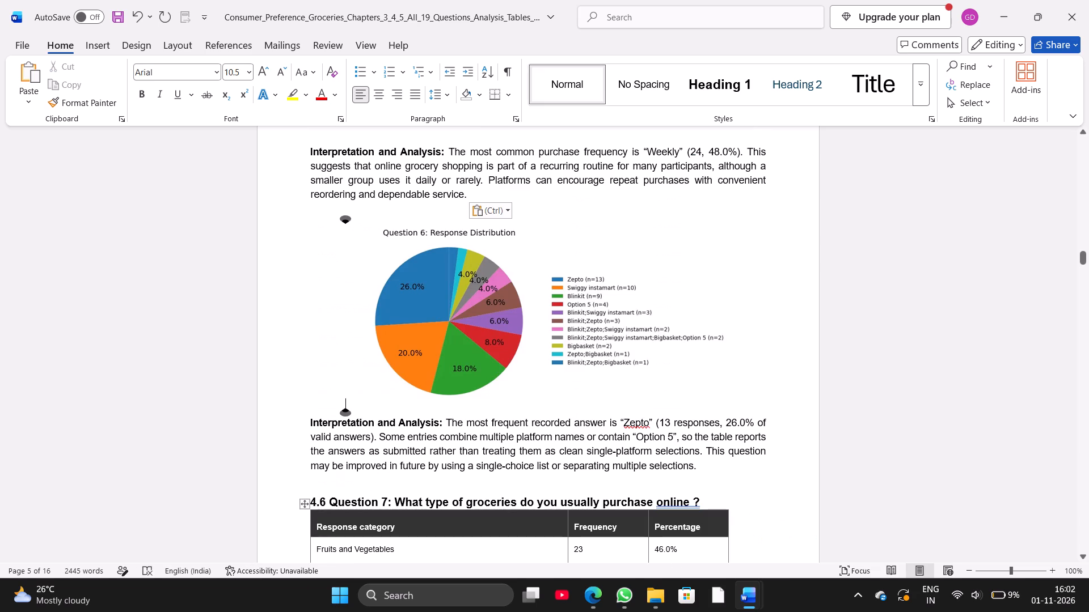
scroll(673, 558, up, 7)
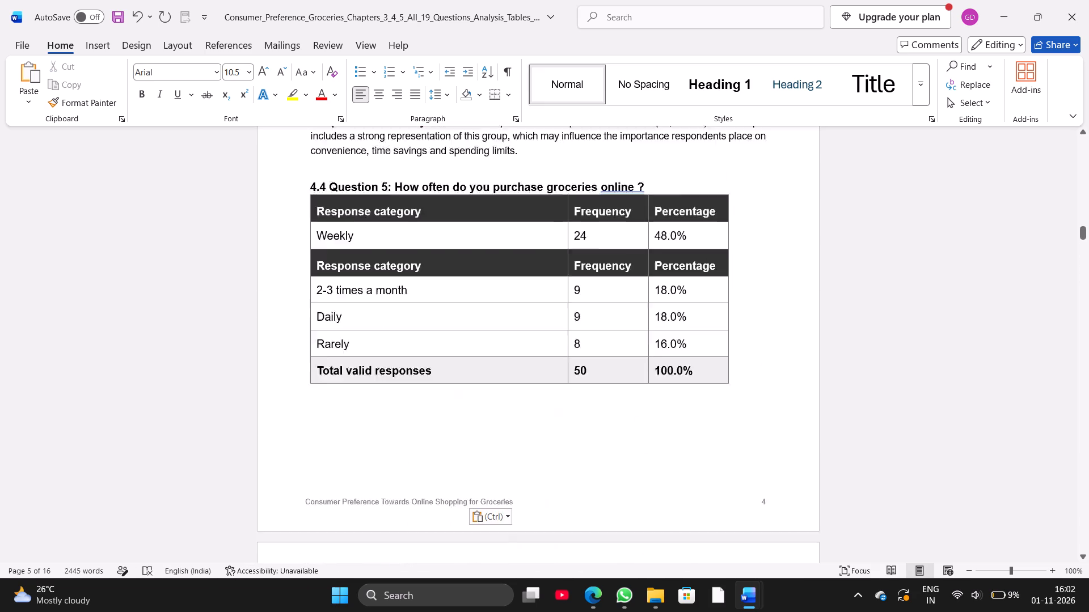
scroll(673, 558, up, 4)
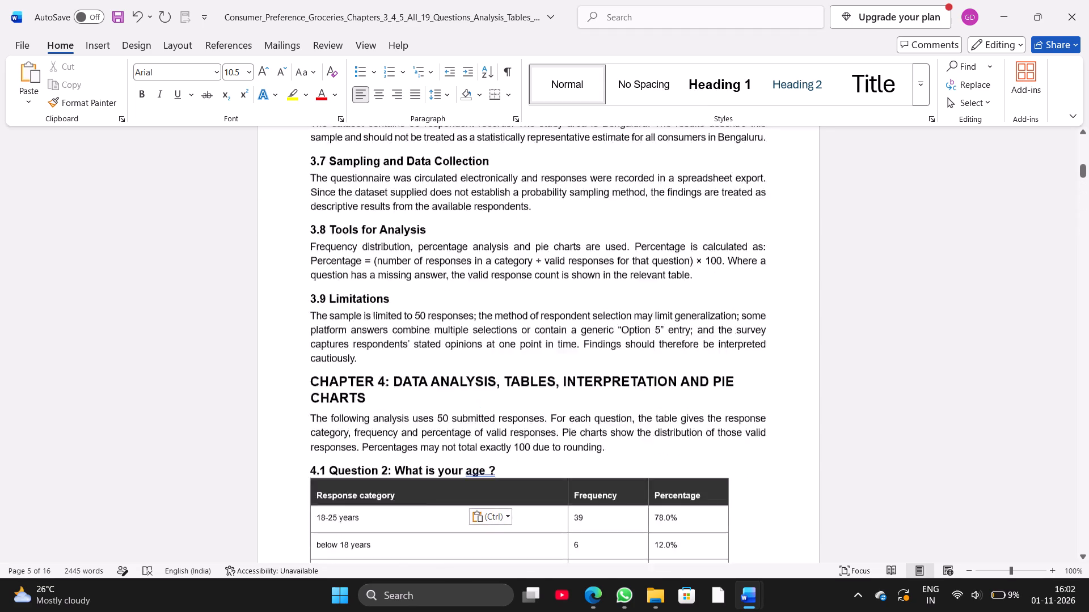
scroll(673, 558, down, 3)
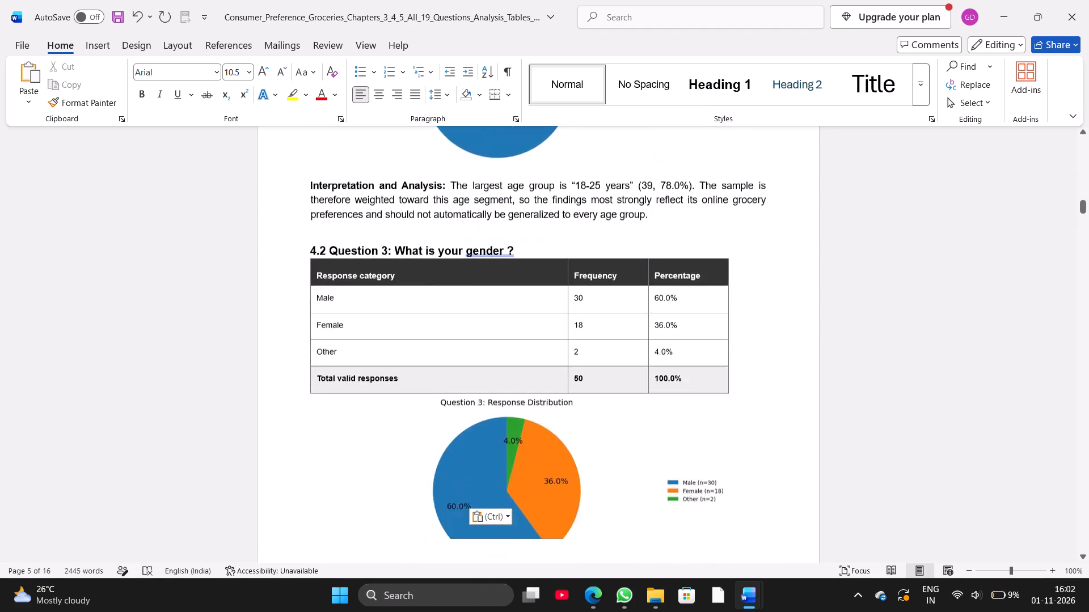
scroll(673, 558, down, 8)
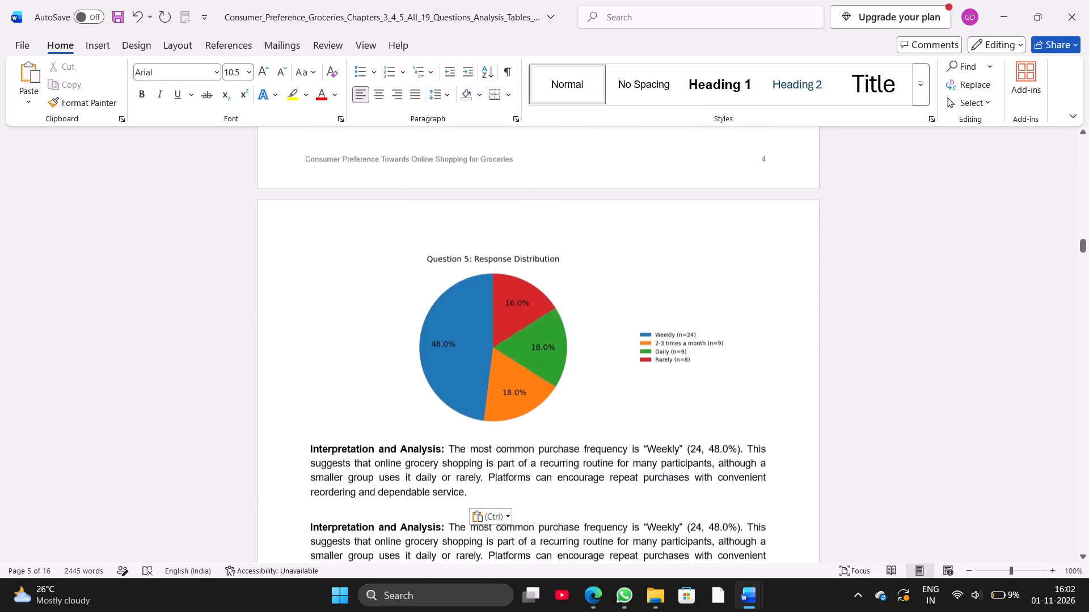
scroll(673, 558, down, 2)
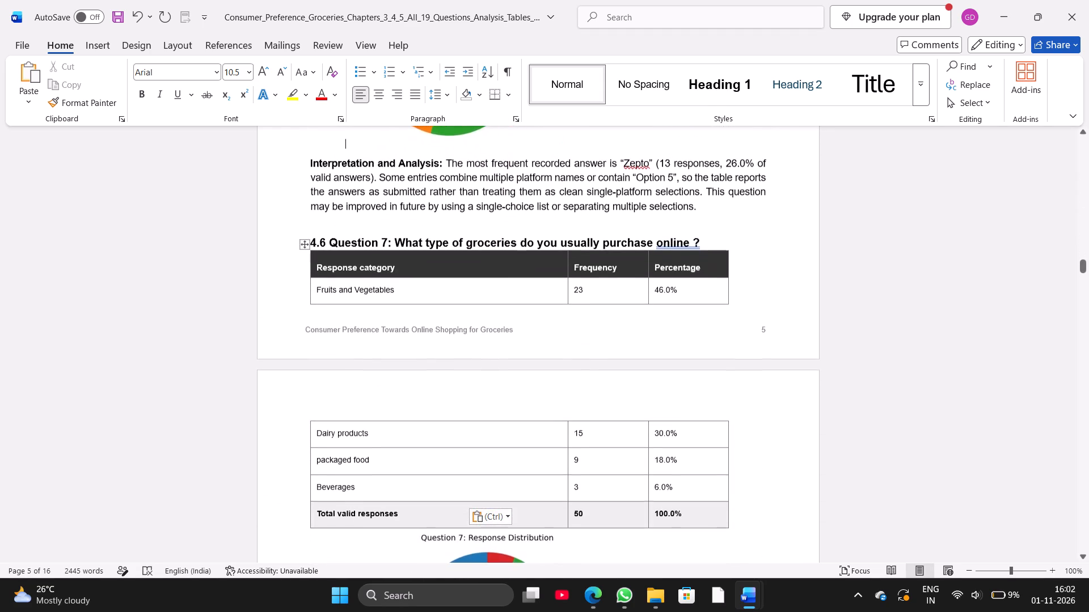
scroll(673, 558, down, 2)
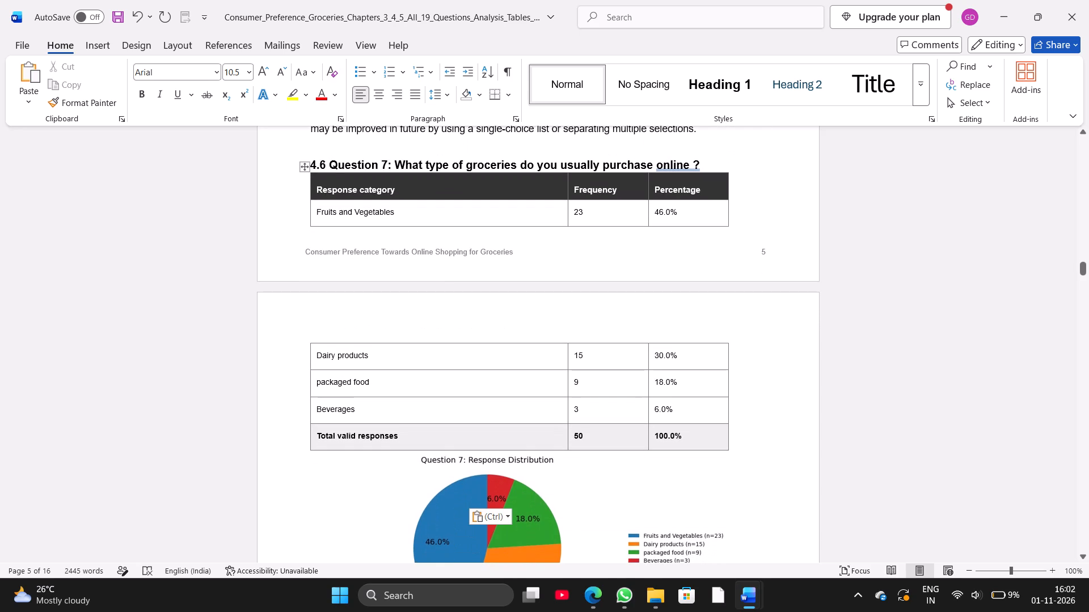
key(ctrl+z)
Copy the selected 4.5 Question 6 heading and table to the end of the survey project.
scroll(673, 558, up, 1)
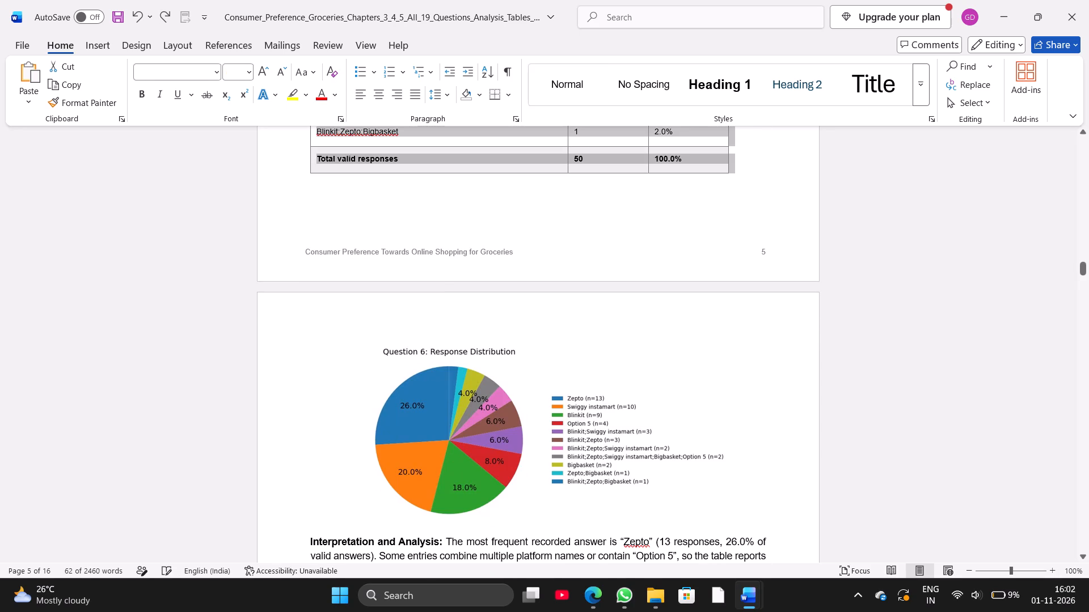
scroll(673, 558, up, 3)
key(ctrl+c)
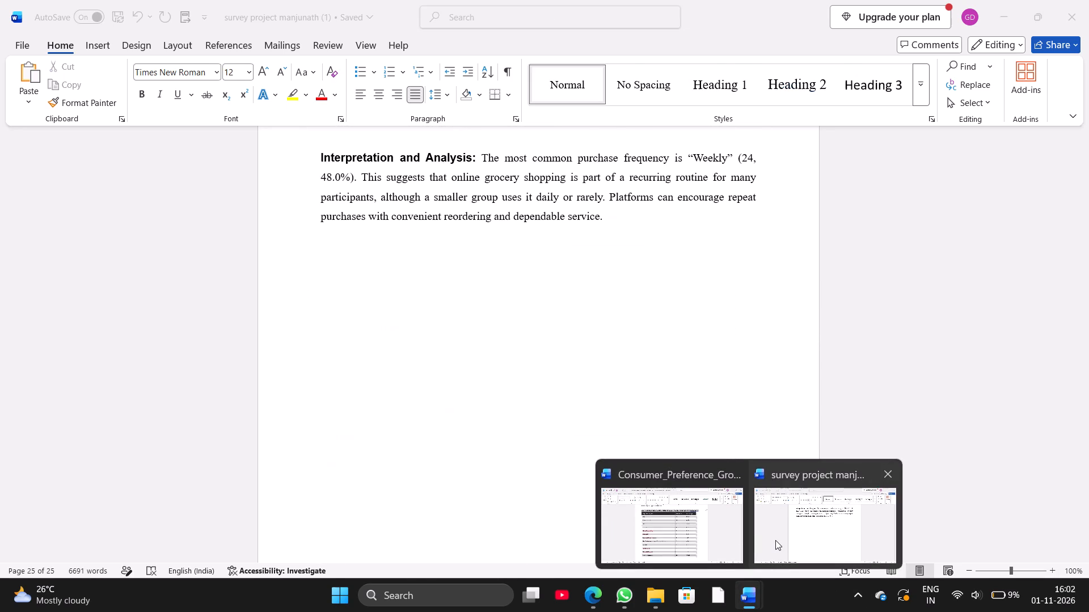
click(775, 540)
key(ctrl+v)
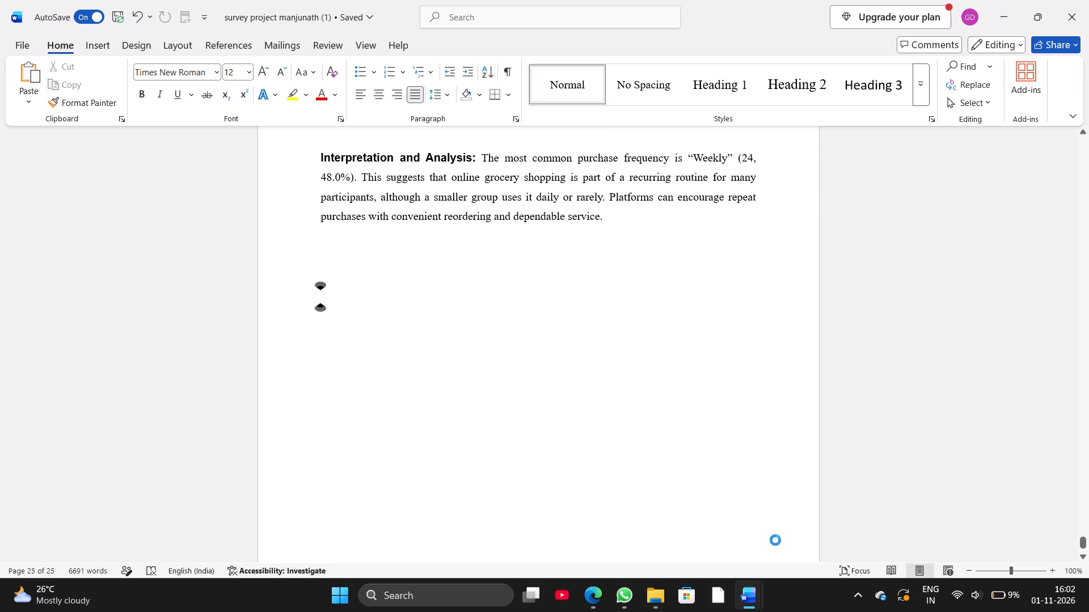
Insert a blank line between the 4.5 Question 6 heading and its table.
scroll(775, 540, up, 3)
scroll(775, 540, down, 1)
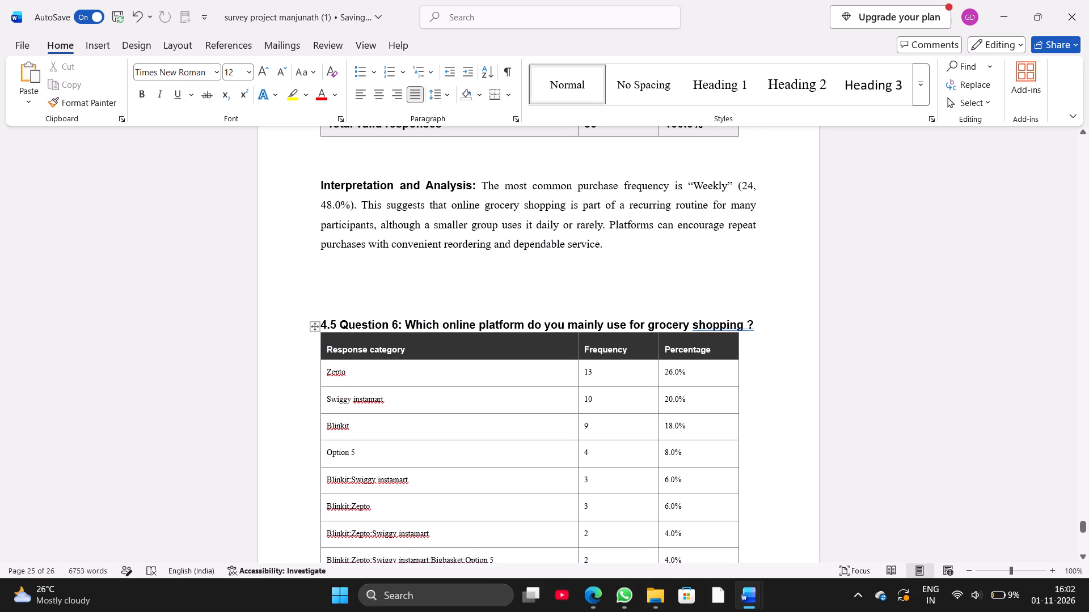
click(767, 320)
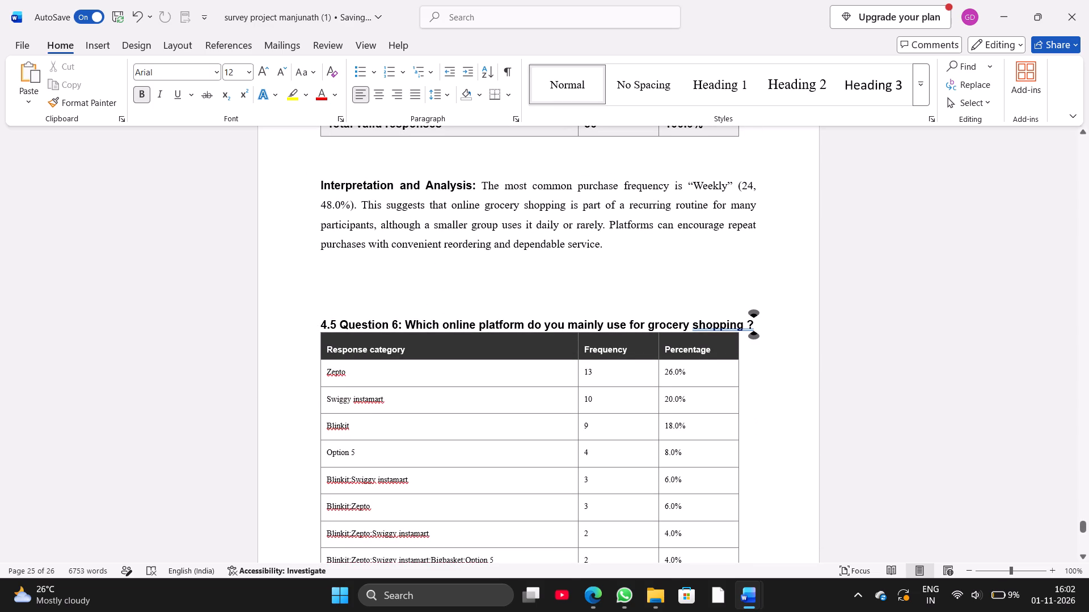
key(Return)
Set the font size of the Question 6 table text to 12.
scroll(767, 320, down, 1)
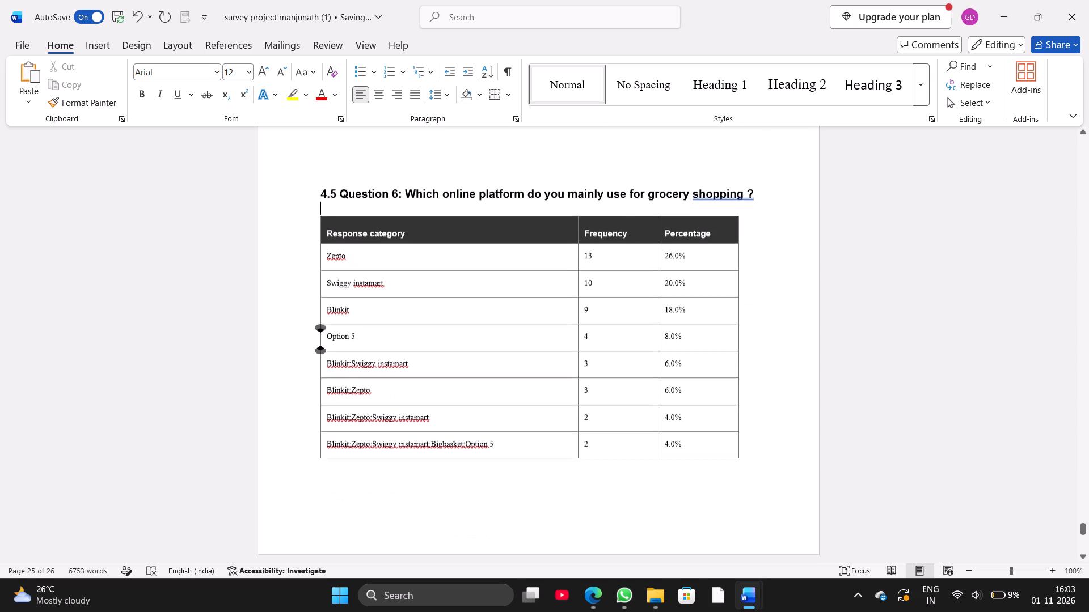
click(658, 235)
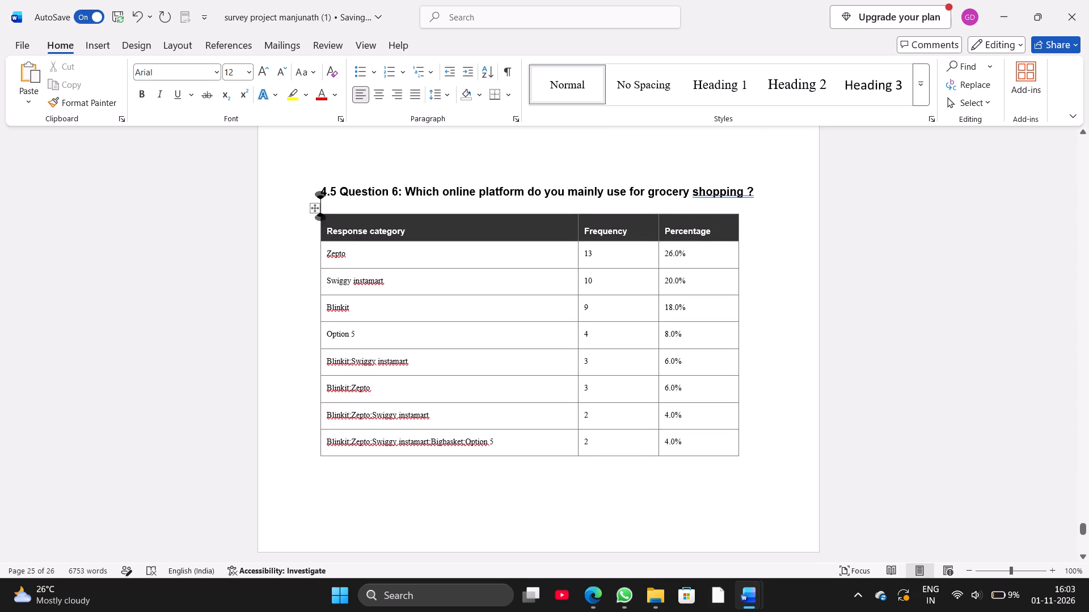
drag(326, 221, 329, 224)
drag(329, 224, 708, 307)
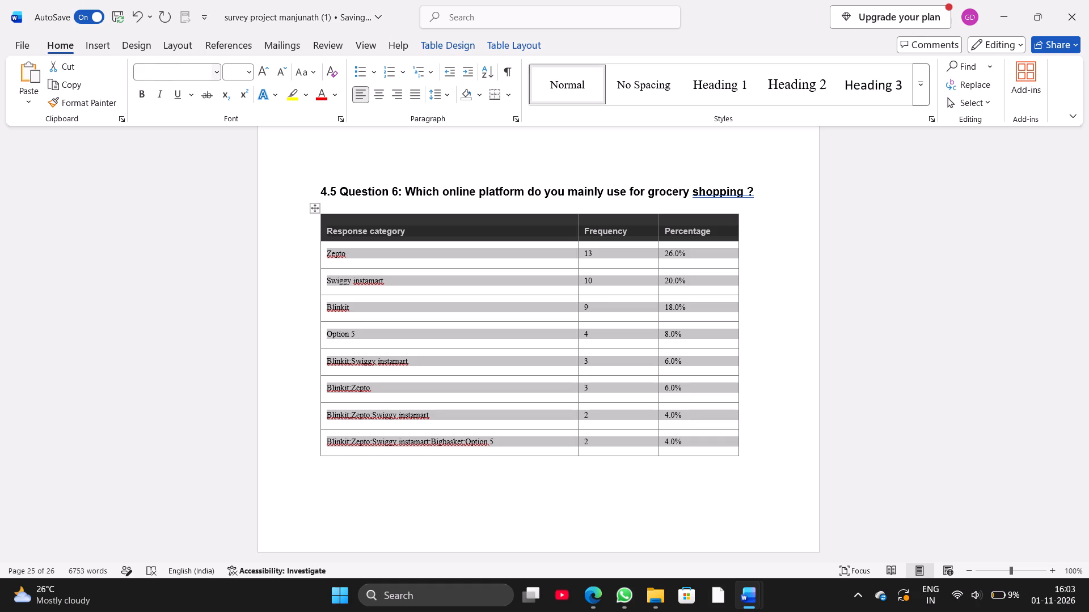
click(252, 69)
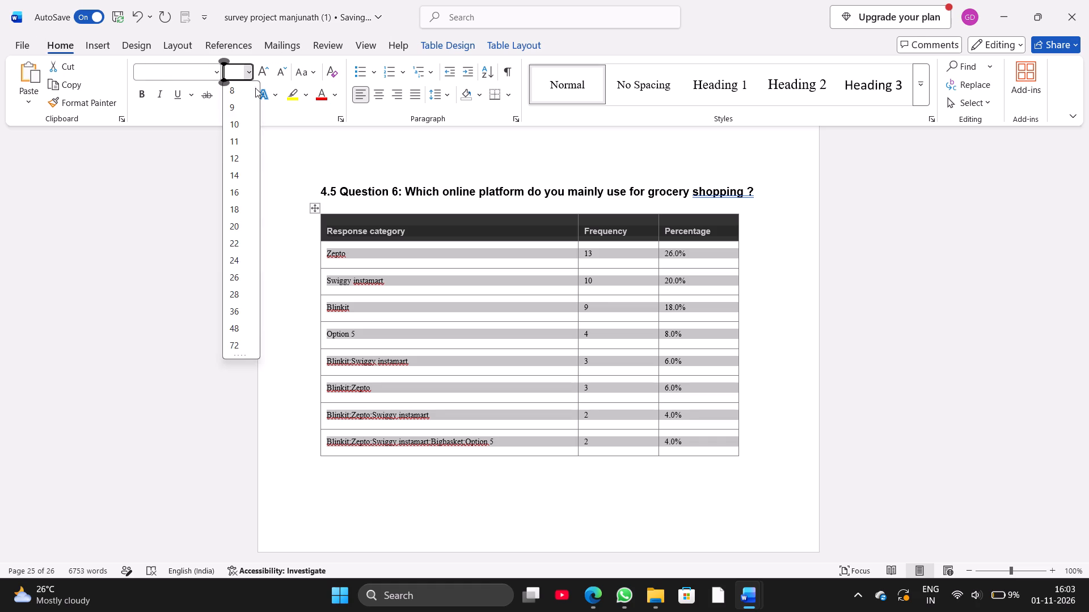
click(226, 154)
double_click(226, 154)
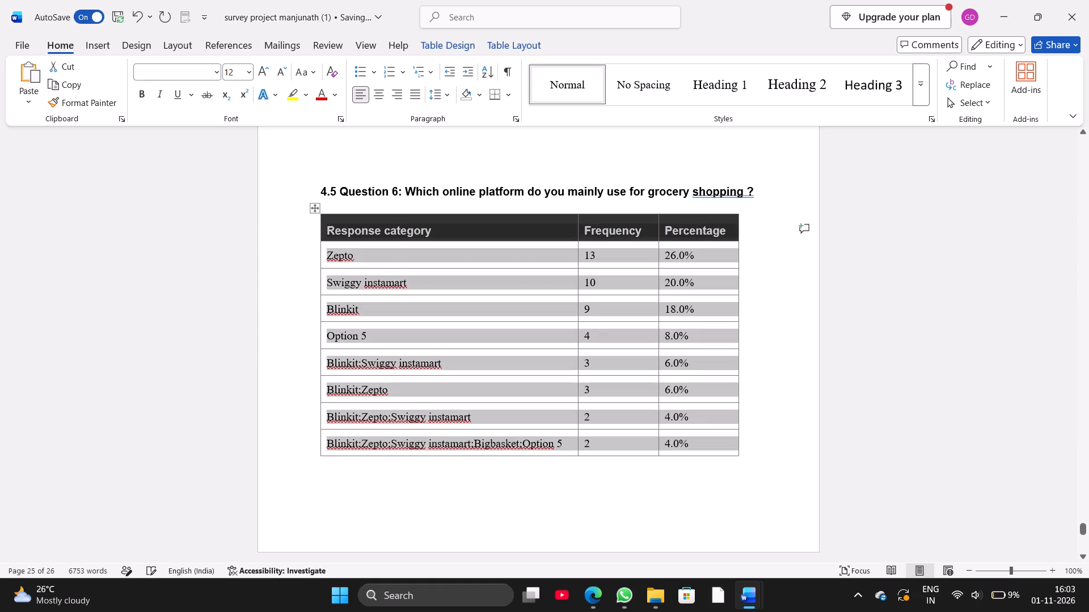
Review the Question 6 table across its page break and compare it with the preceding question sections in the survey project.
scroll(226, 154, down, 2)
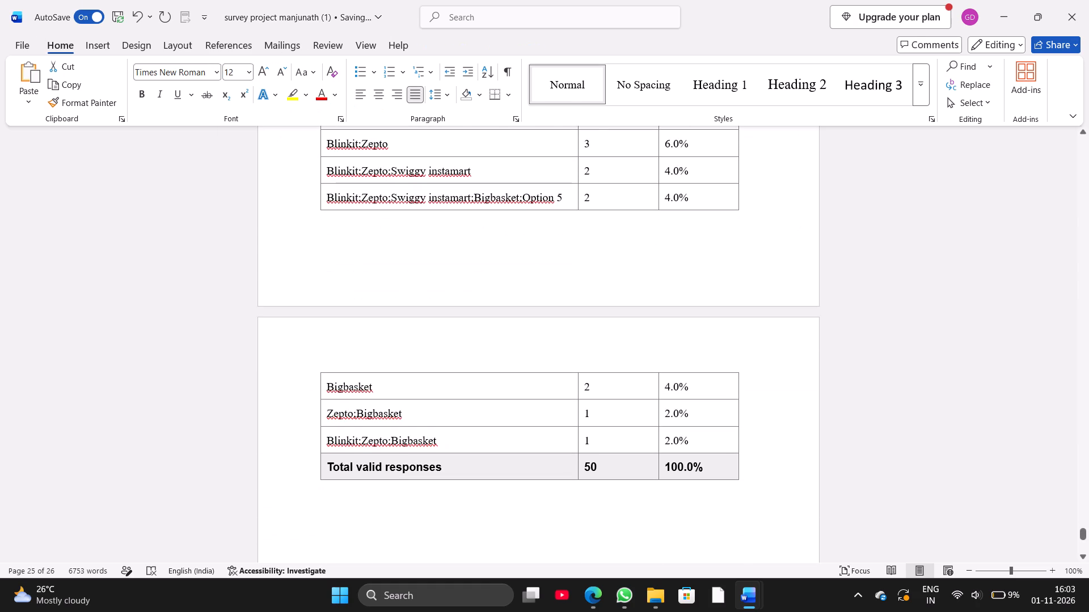
click(227, 151)
scroll(227, 151, down, 1)
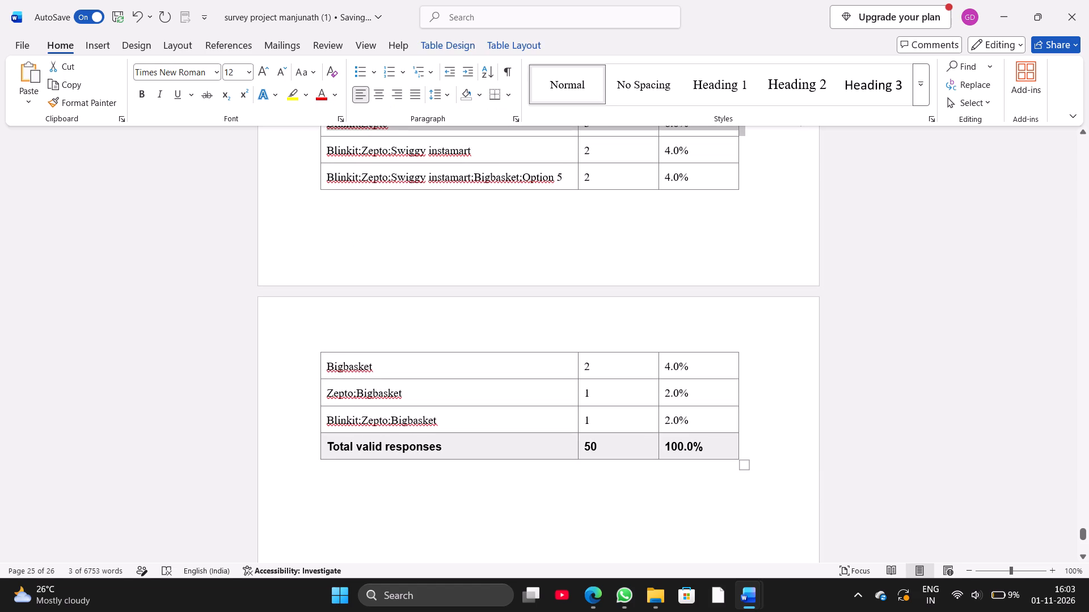
scroll(227, 151, down, 3)
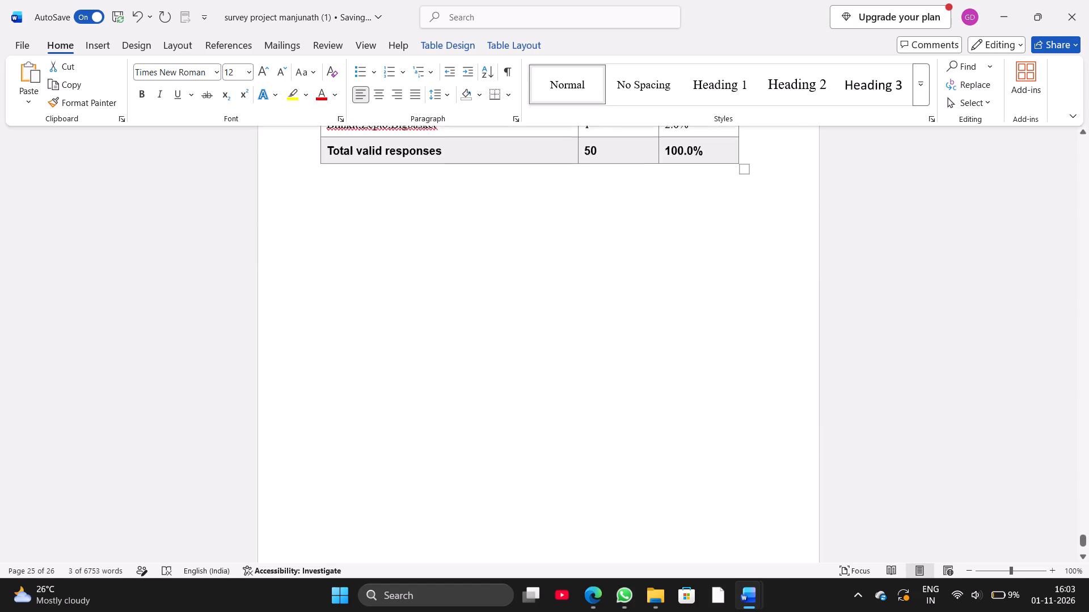
scroll(227, 151, down, 1)
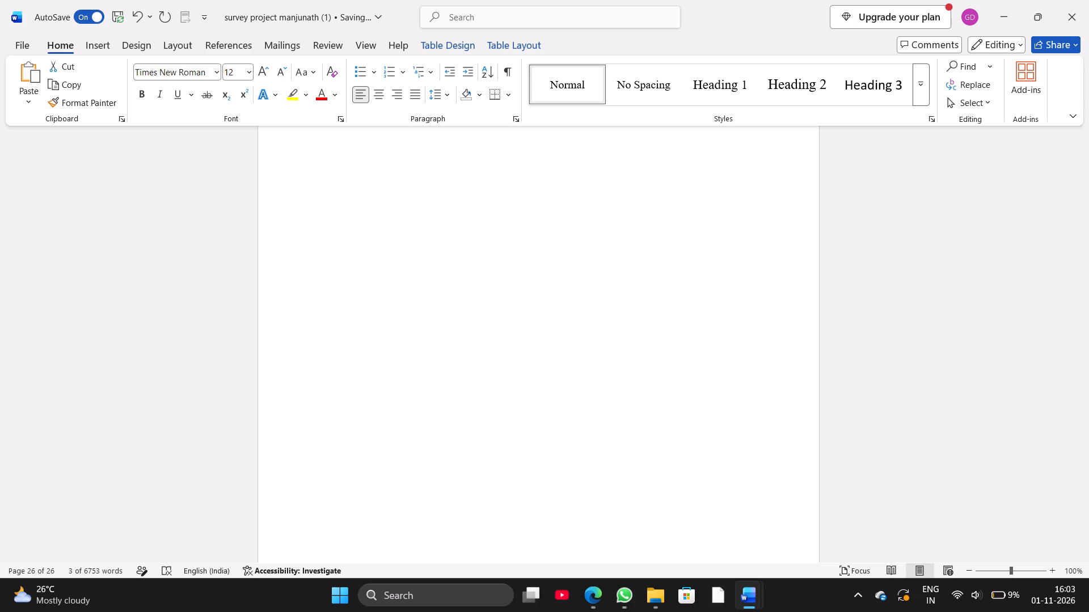
scroll(324, 202, up, 2)
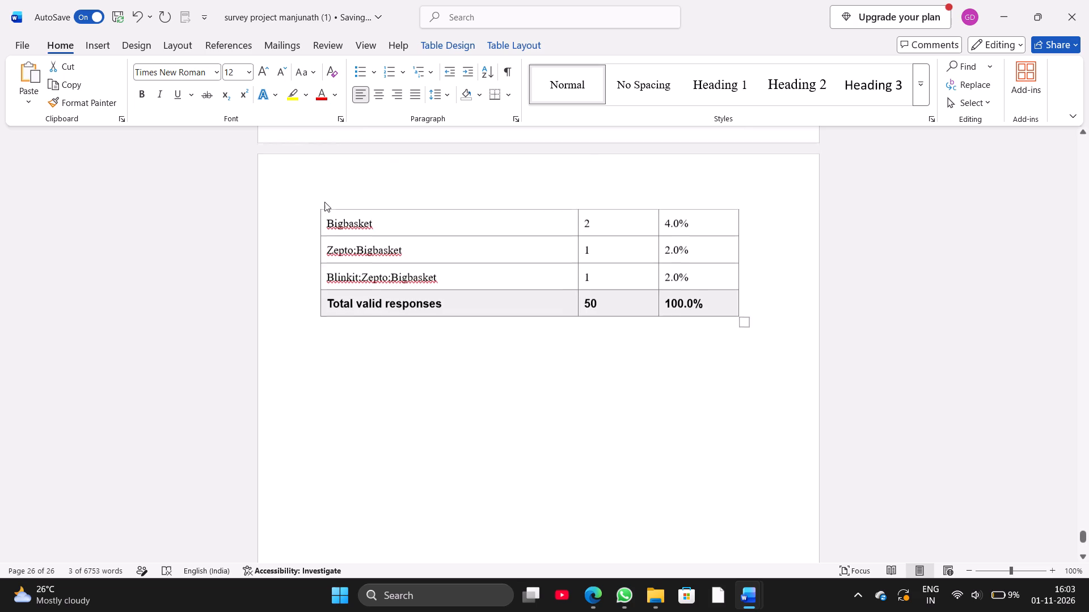
scroll(324, 202, up, 1)
scroll(324, 202, down, 1)
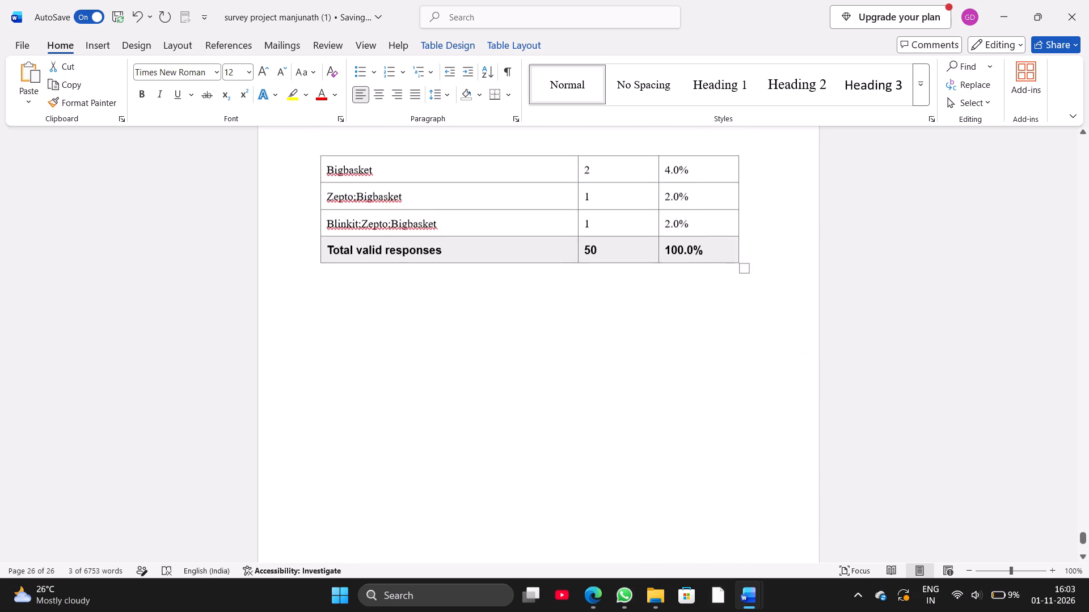
scroll(324, 202, up, 8)
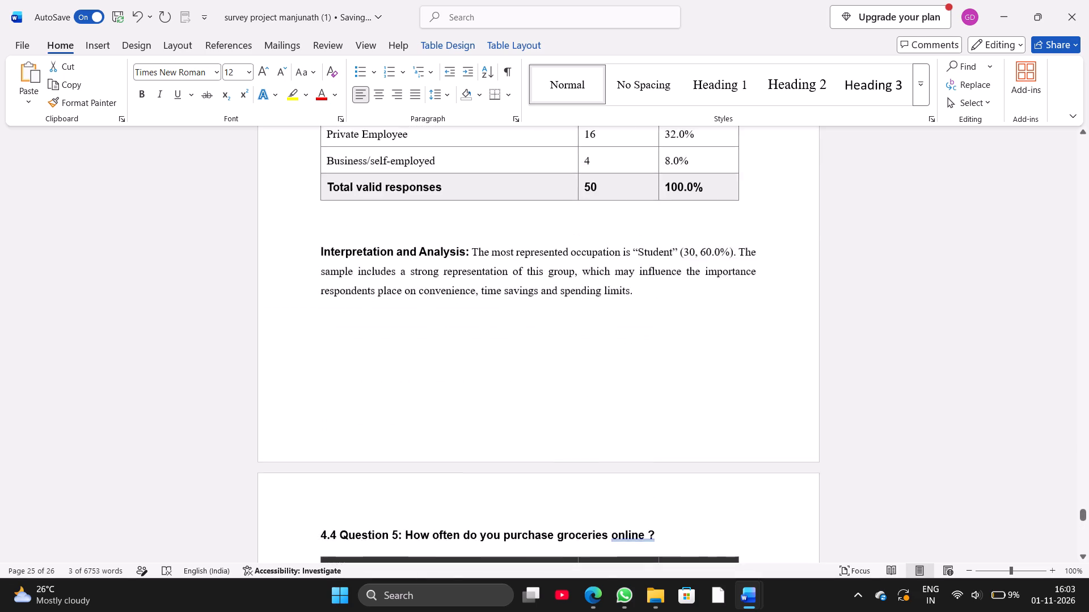
scroll(324, 202, up, 7)
scroll(324, 202, down, 4)
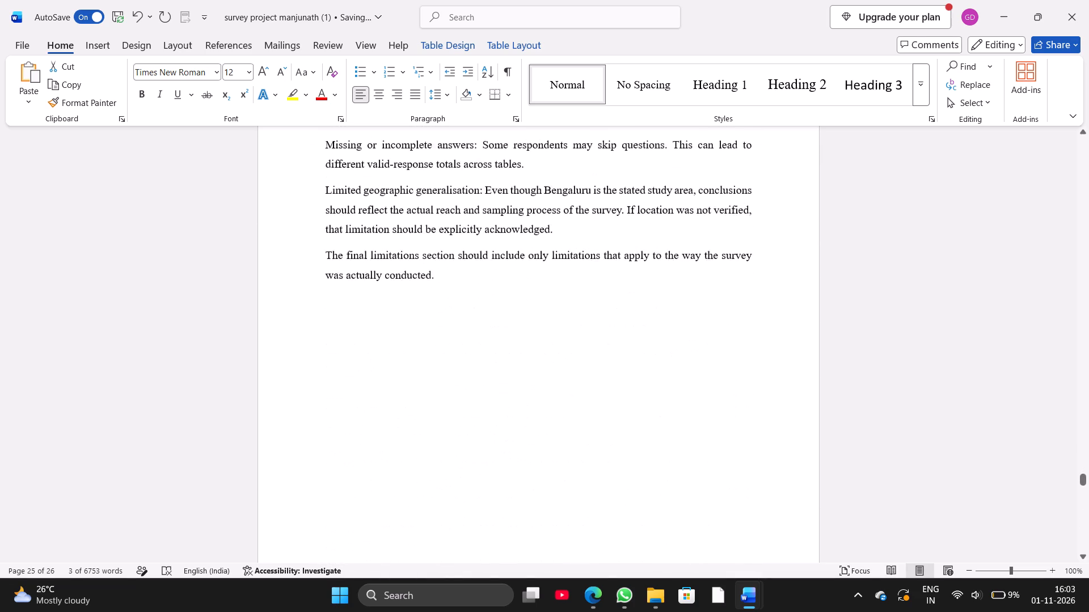
scroll(324, 202, down, 4)
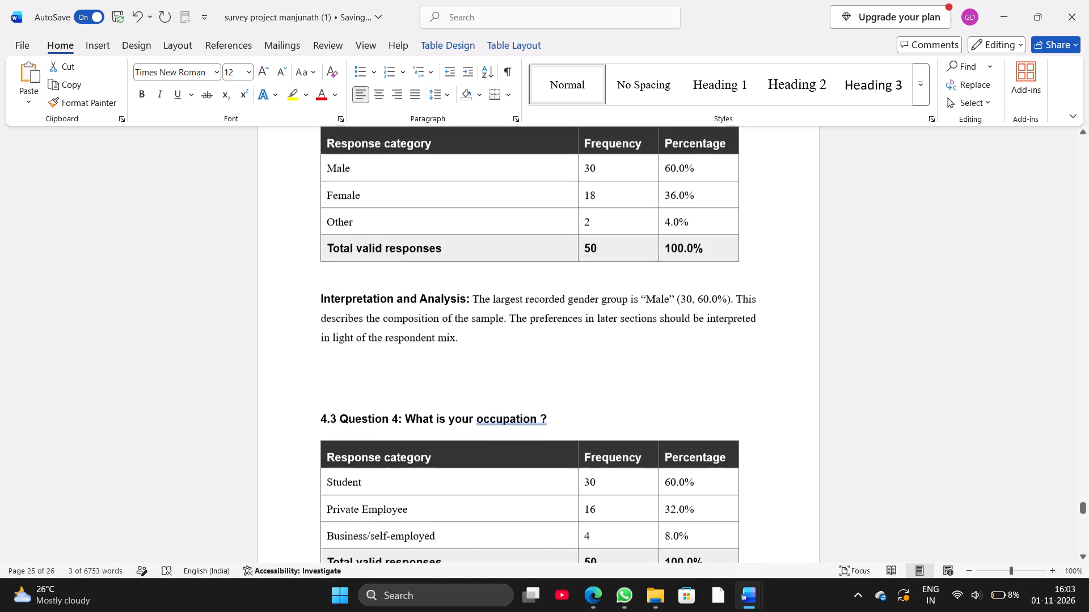
scroll(324, 202, down, 5)
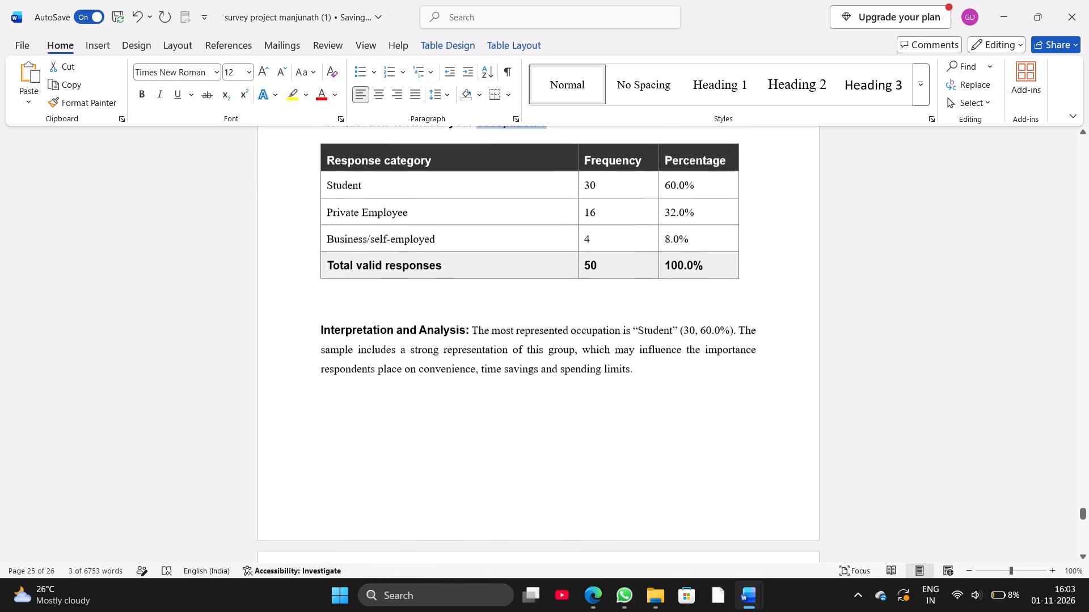
scroll(324, 202, down, 4)
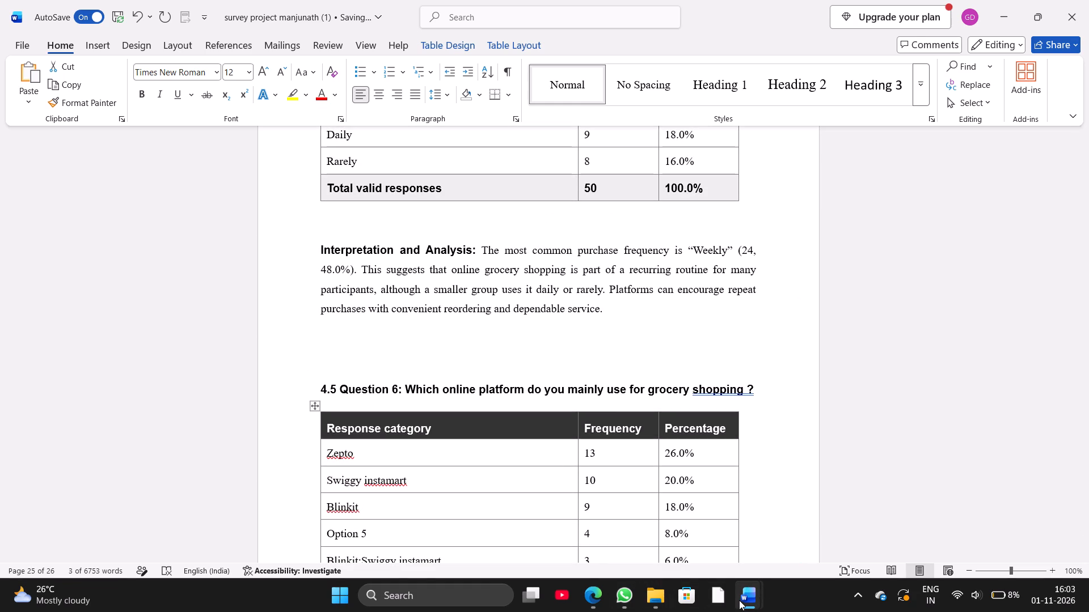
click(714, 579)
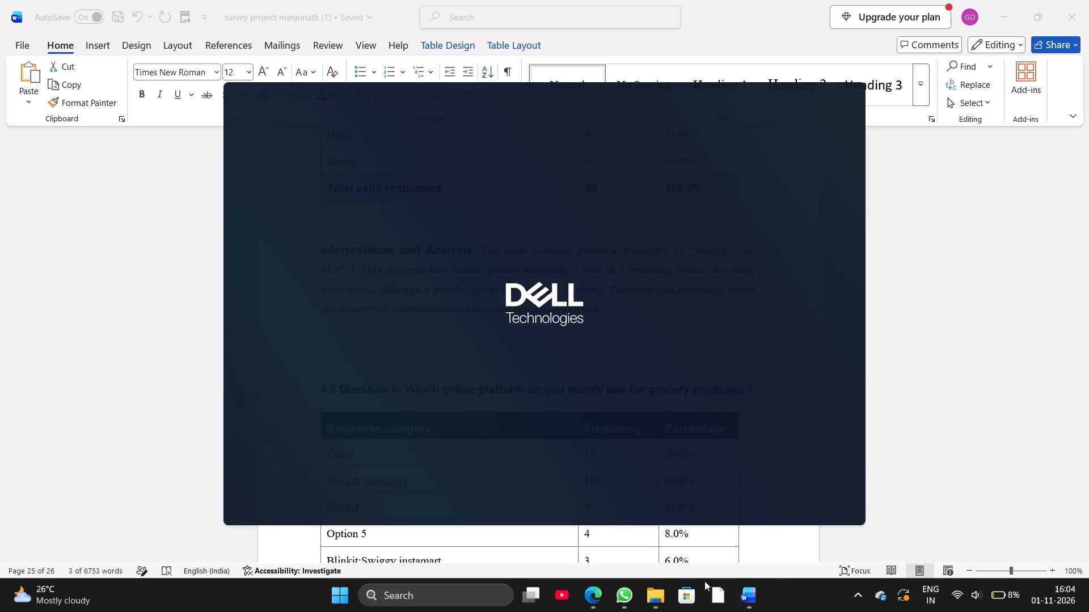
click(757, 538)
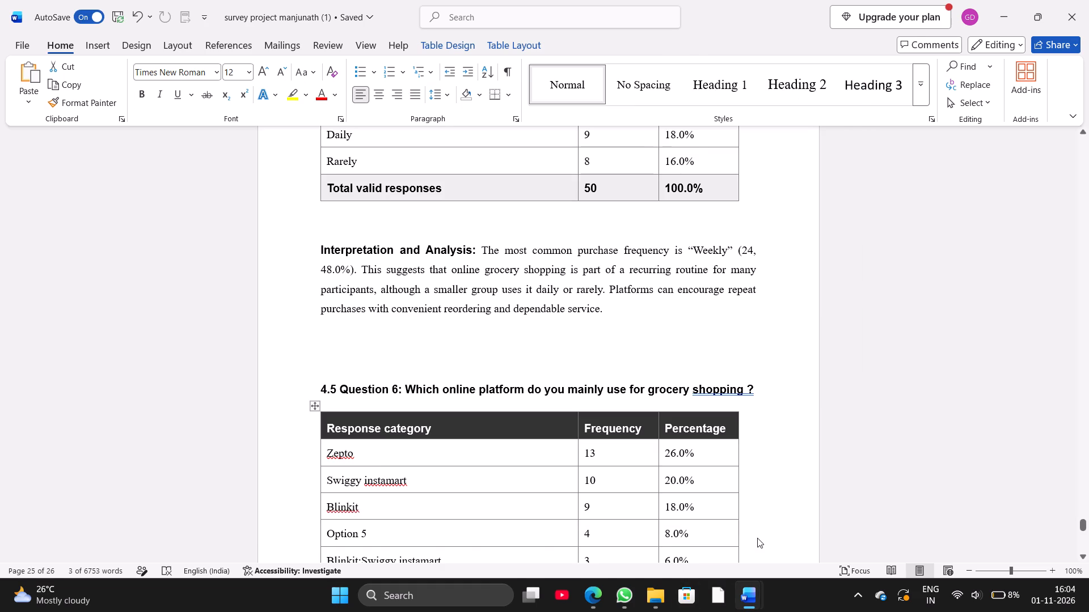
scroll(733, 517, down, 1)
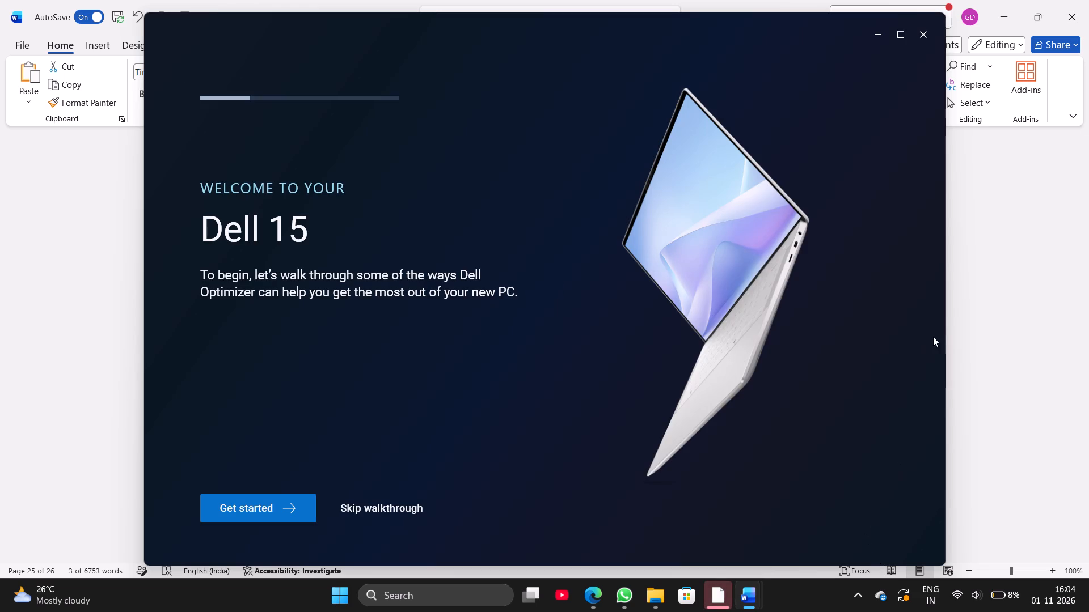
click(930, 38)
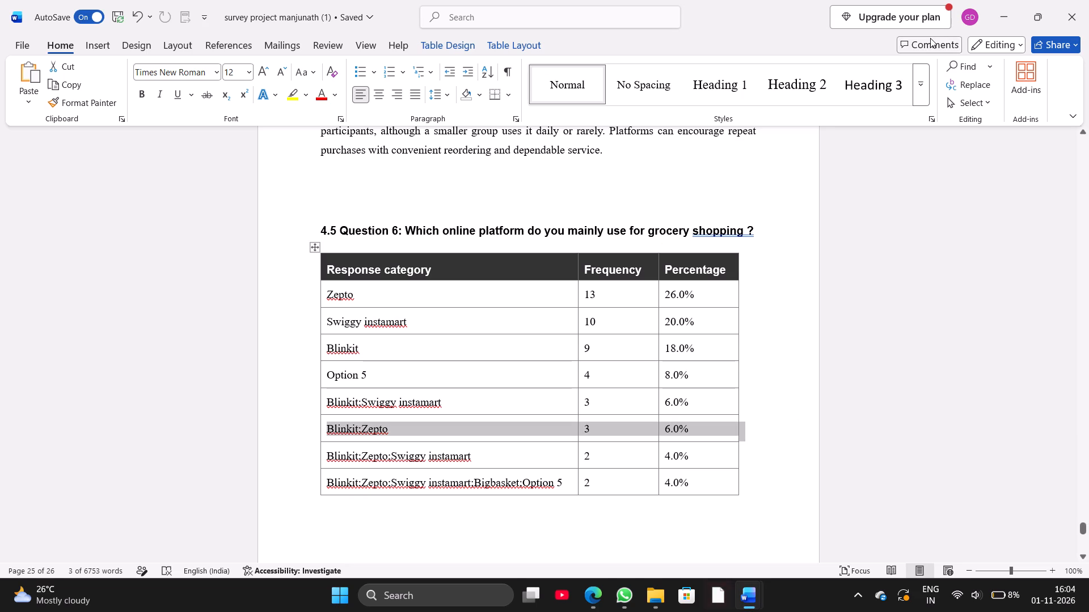
Place the cursor below the Question 6 table in the survey project, and select the Question 6 Interpretation and Analysis paragraph in the Consumer Preference report.
scroll(528, 394, down, 2)
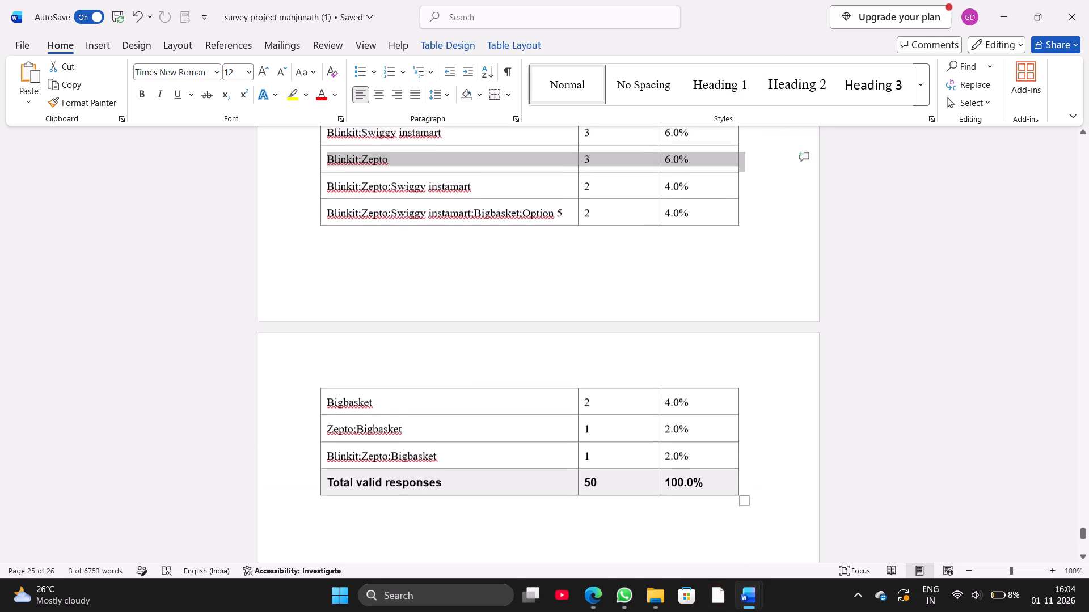
scroll(527, 375, down, 1)
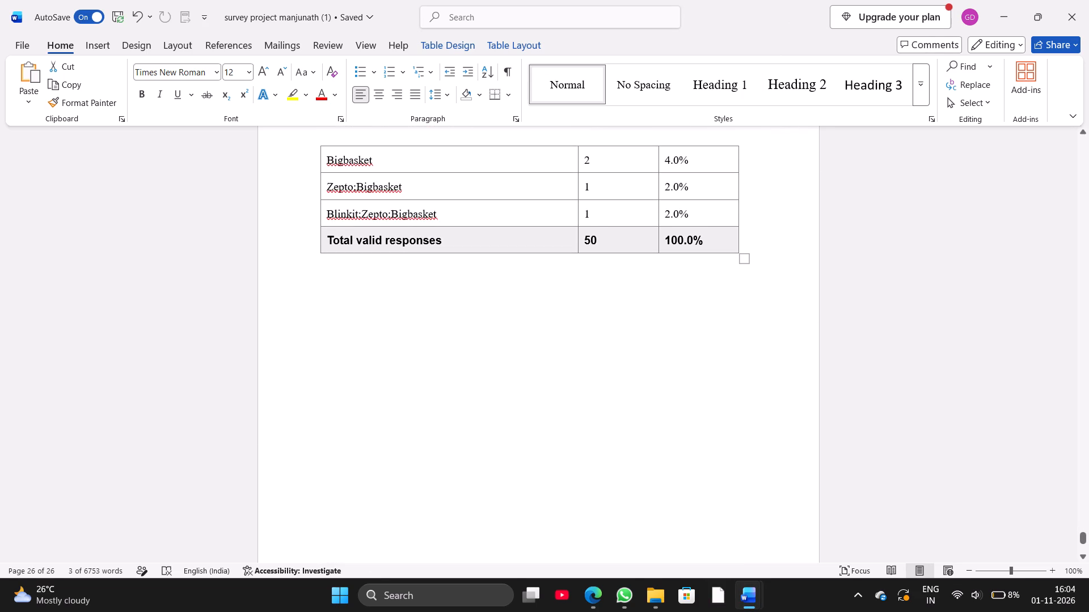
click(318, 299)
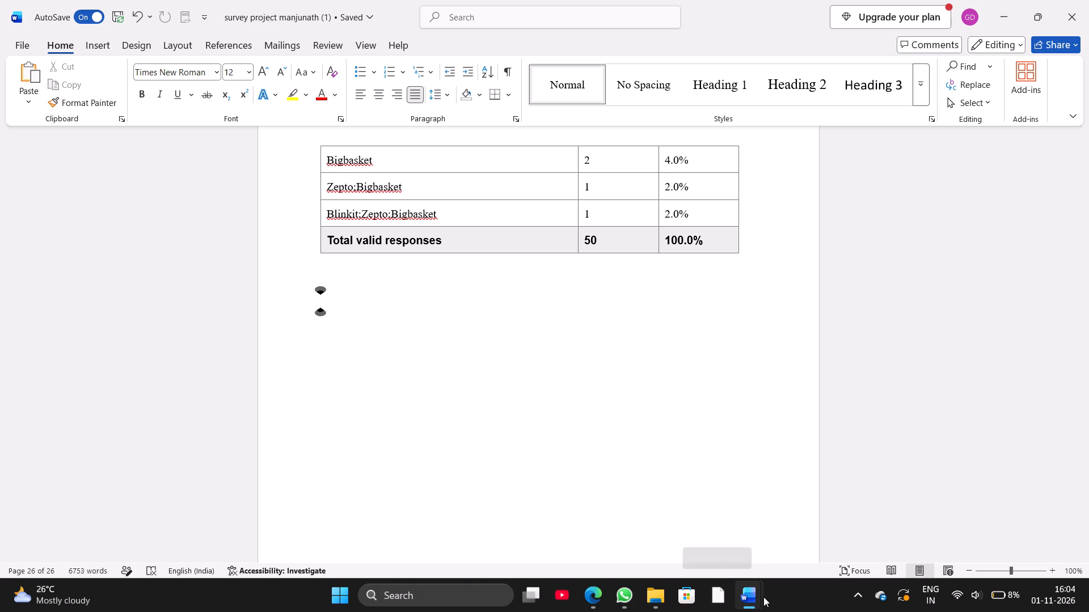
click(694, 533)
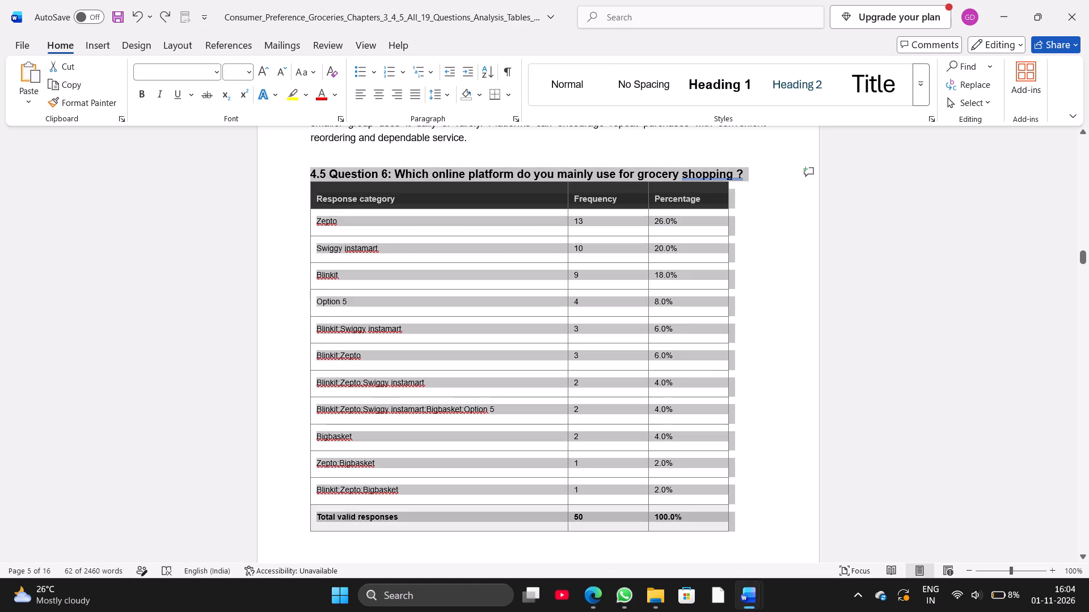
scroll(550, 418, down, 4)
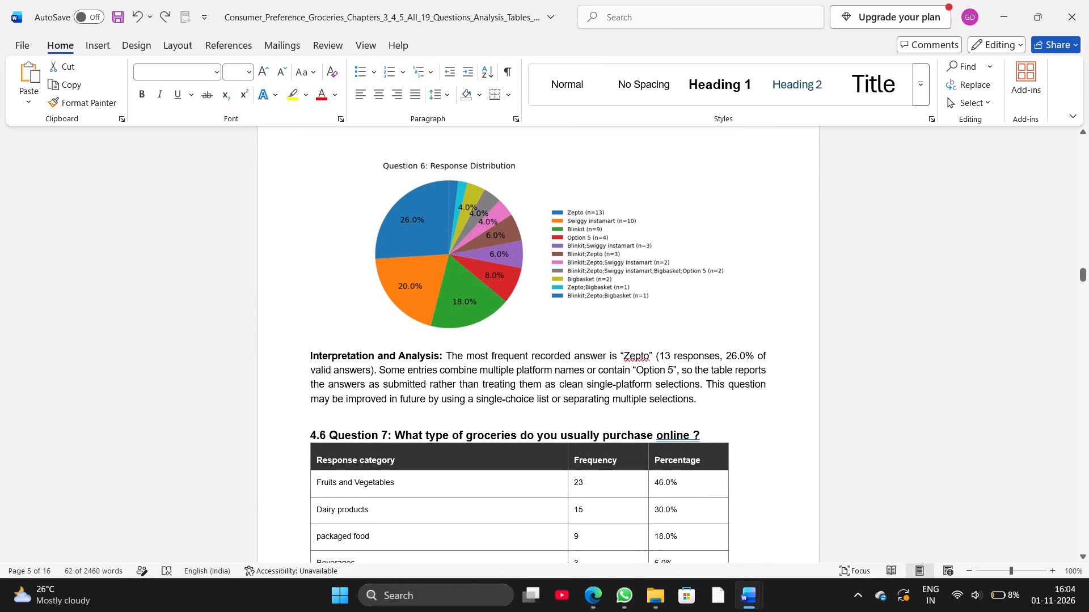
click(305, 350)
drag(305, 350, 478, 395)
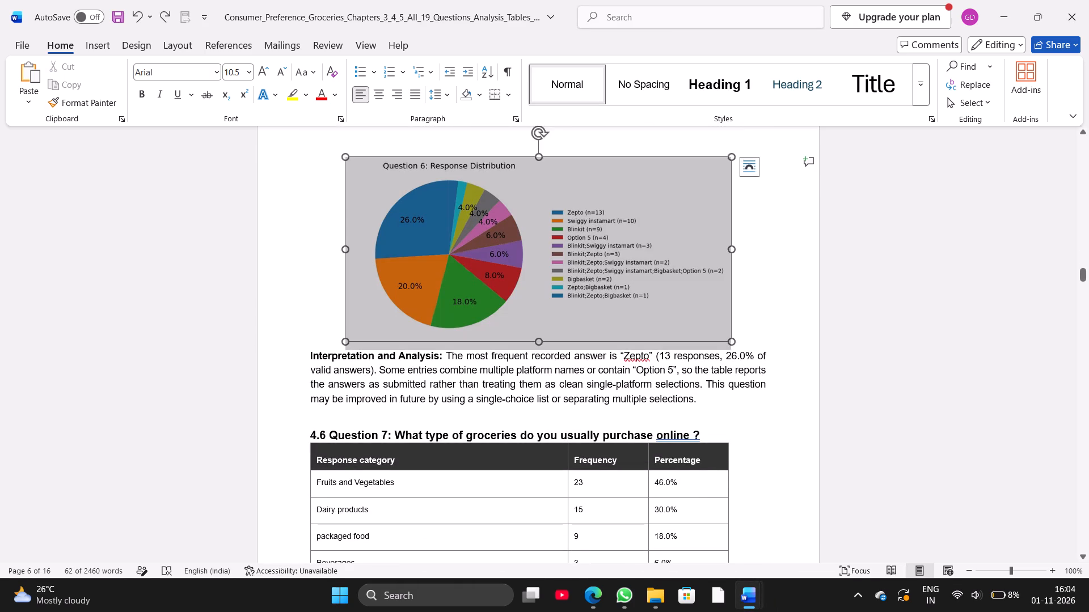
drag(478, 395, 476, 396)
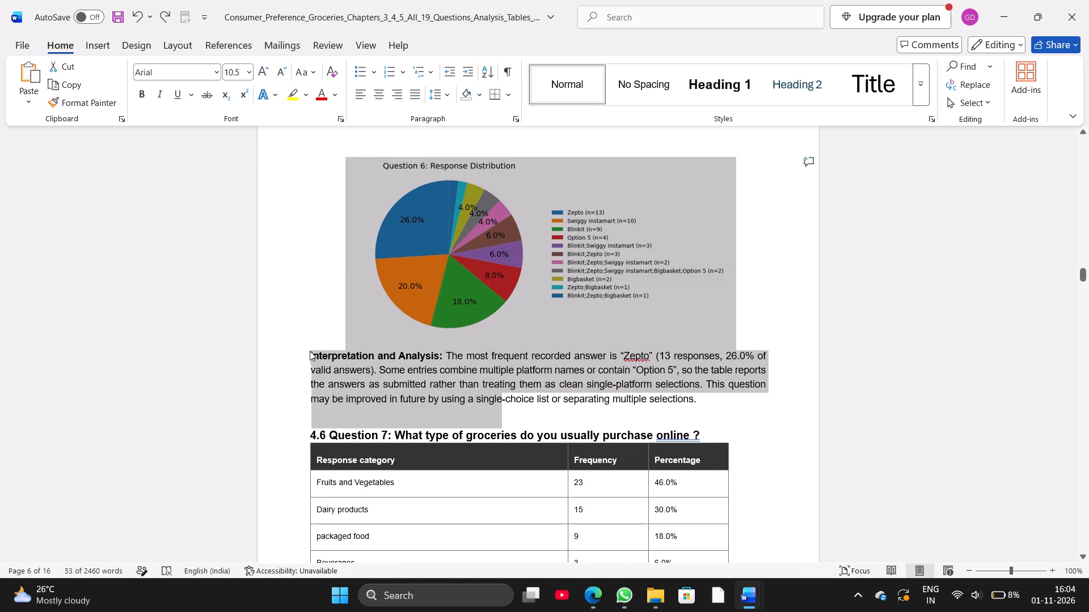
click(310, 351)
drag(310, 351, 669, 397)
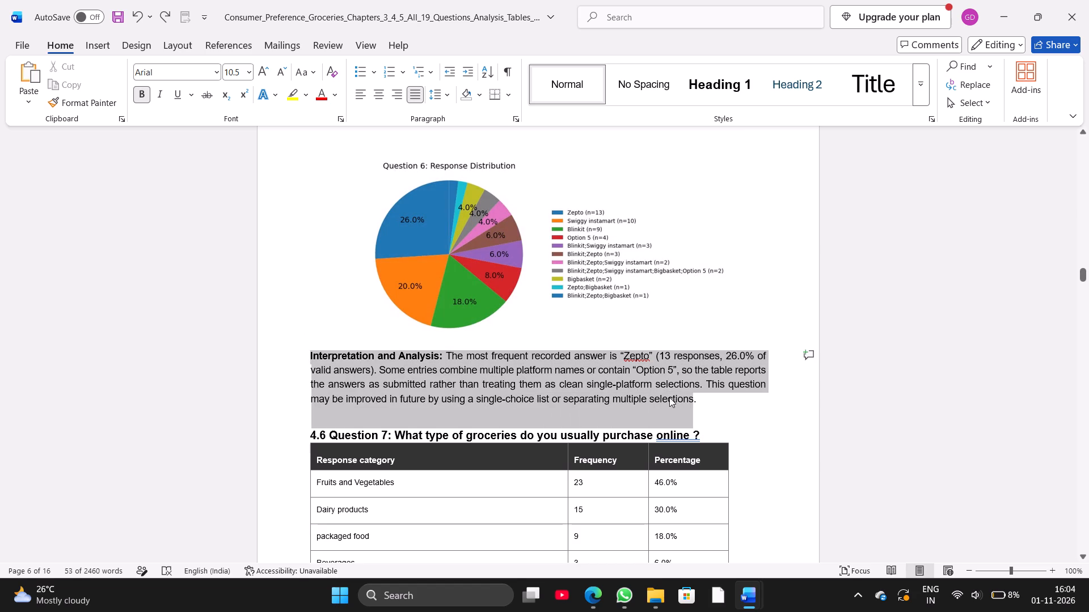
drag(669, 397, 690, 396)
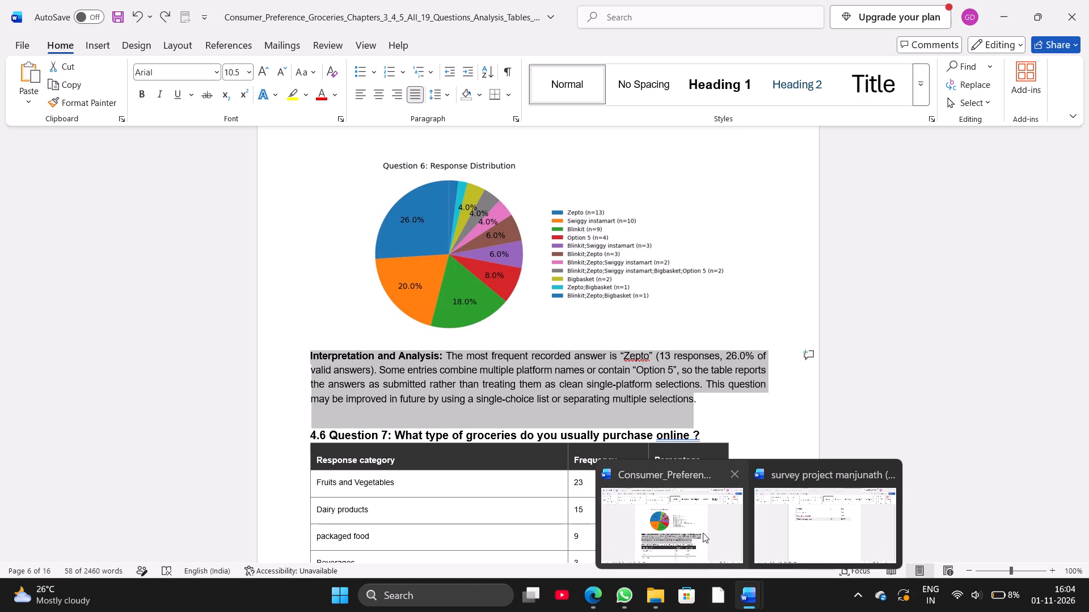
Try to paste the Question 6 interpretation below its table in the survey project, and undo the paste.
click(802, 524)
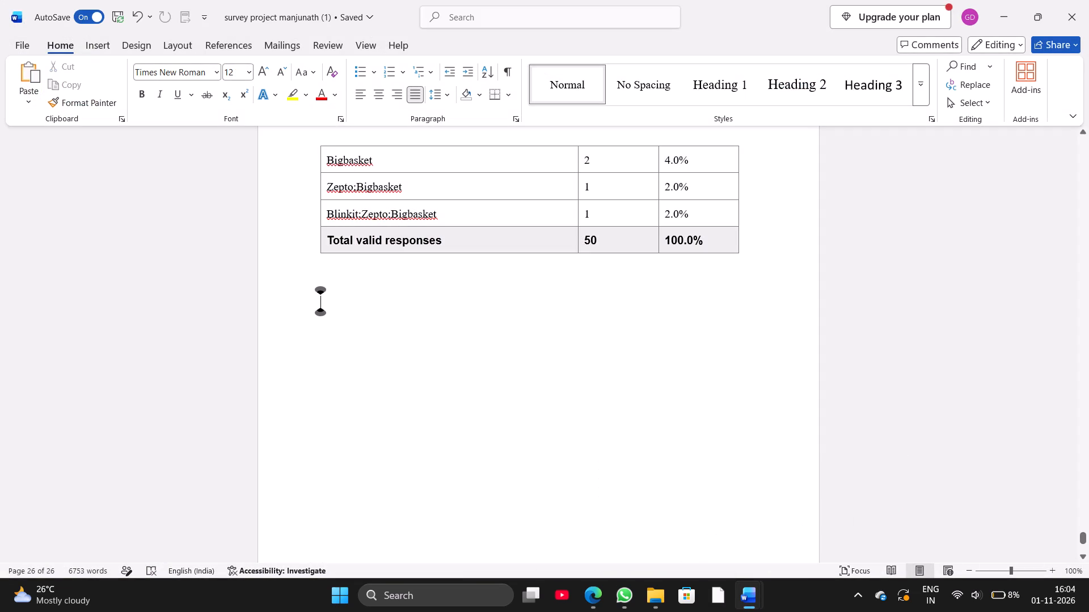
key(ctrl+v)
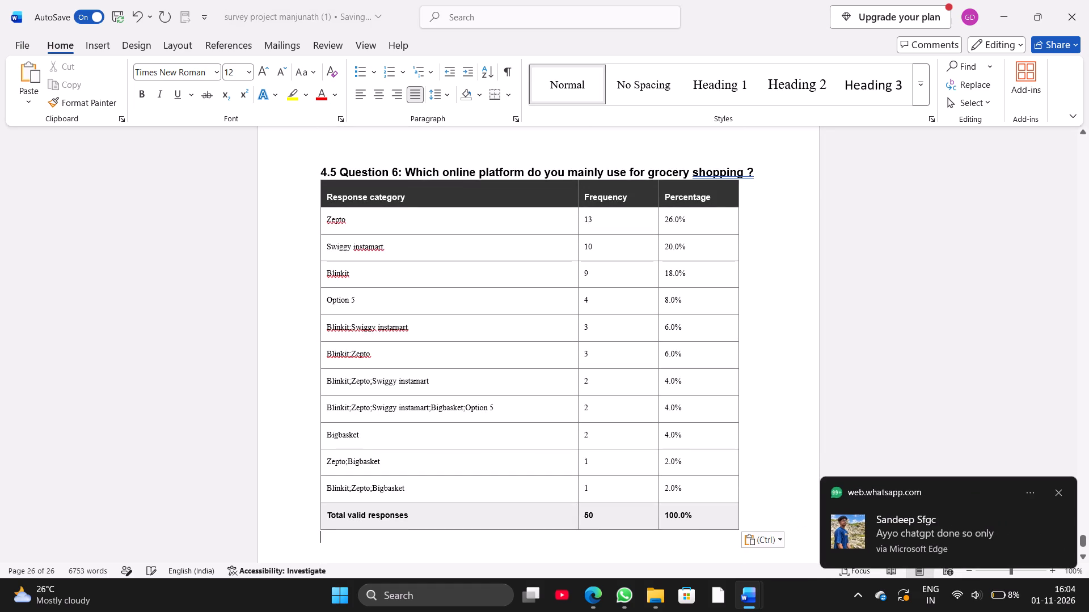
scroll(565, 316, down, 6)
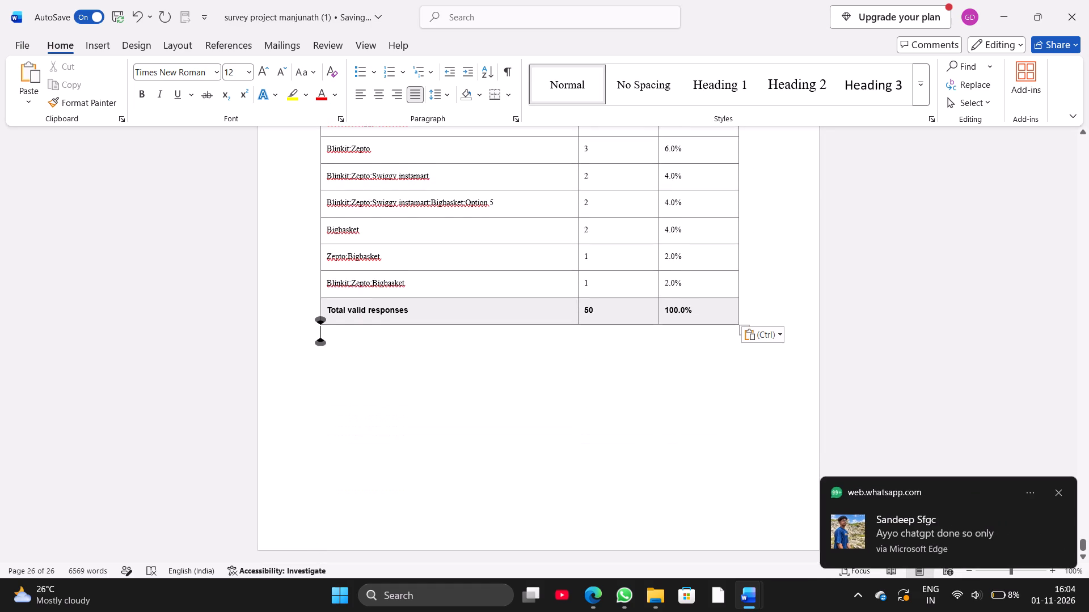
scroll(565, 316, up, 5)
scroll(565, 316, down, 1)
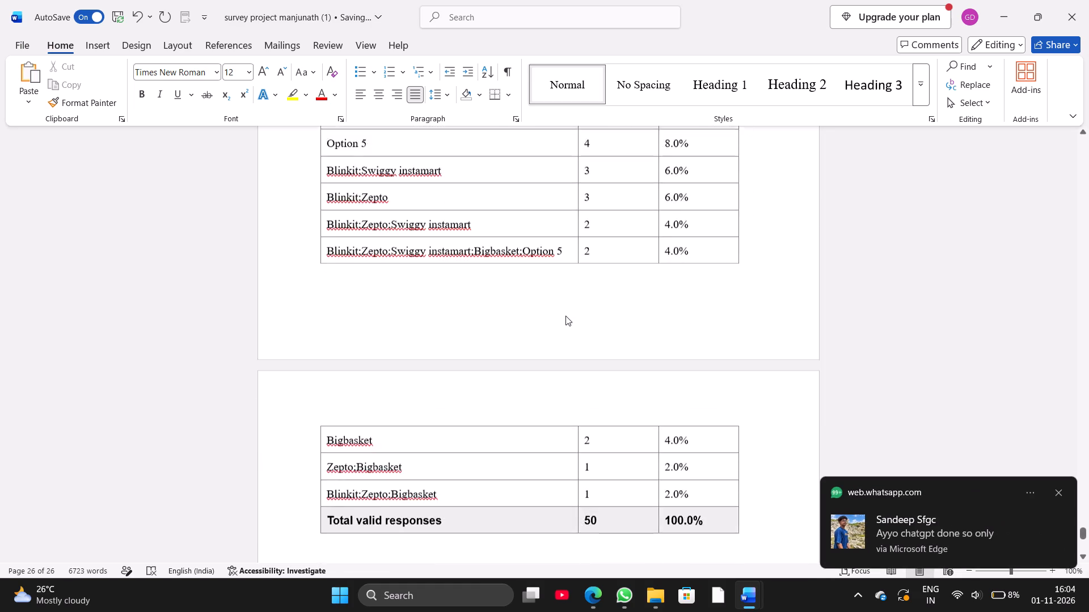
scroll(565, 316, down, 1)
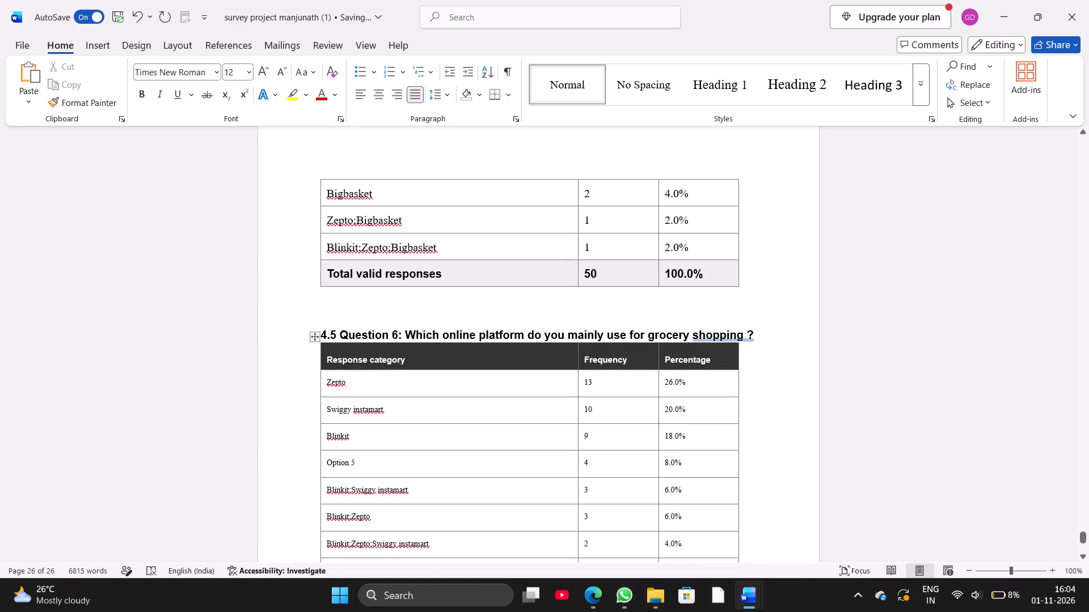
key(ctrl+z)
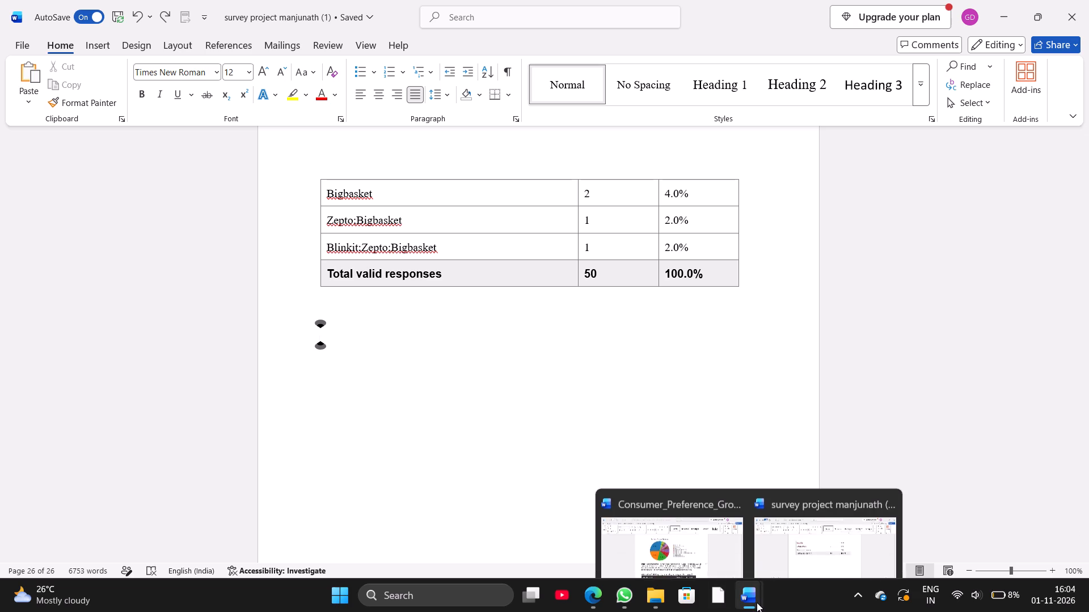
Copy the selected Question 6 Interpretation and Analysis paragraph from the Consumer Preference report to below the Question 6 table in the survey project.
click(672, 481)
scroll(444, 427, down, 1)
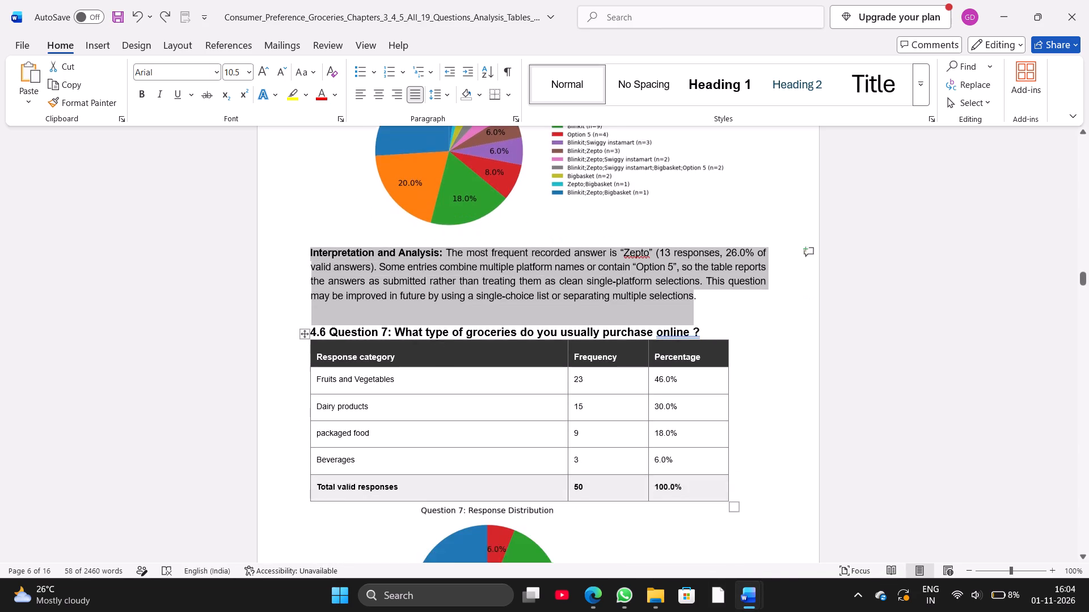
scroll(444, 427, down, 1)
key(ctrl+c)
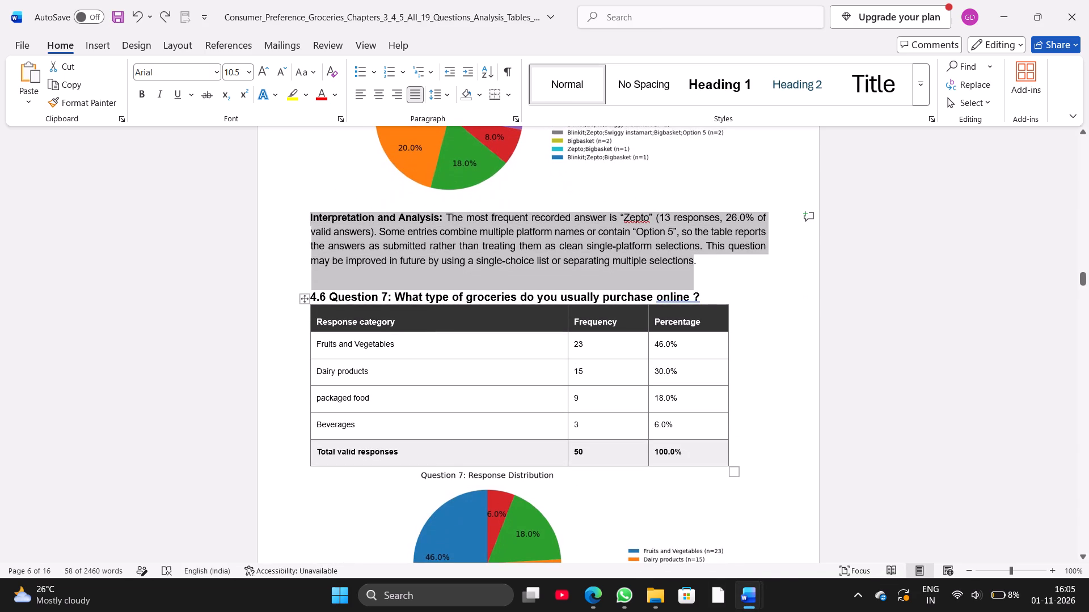
click(771, 546)
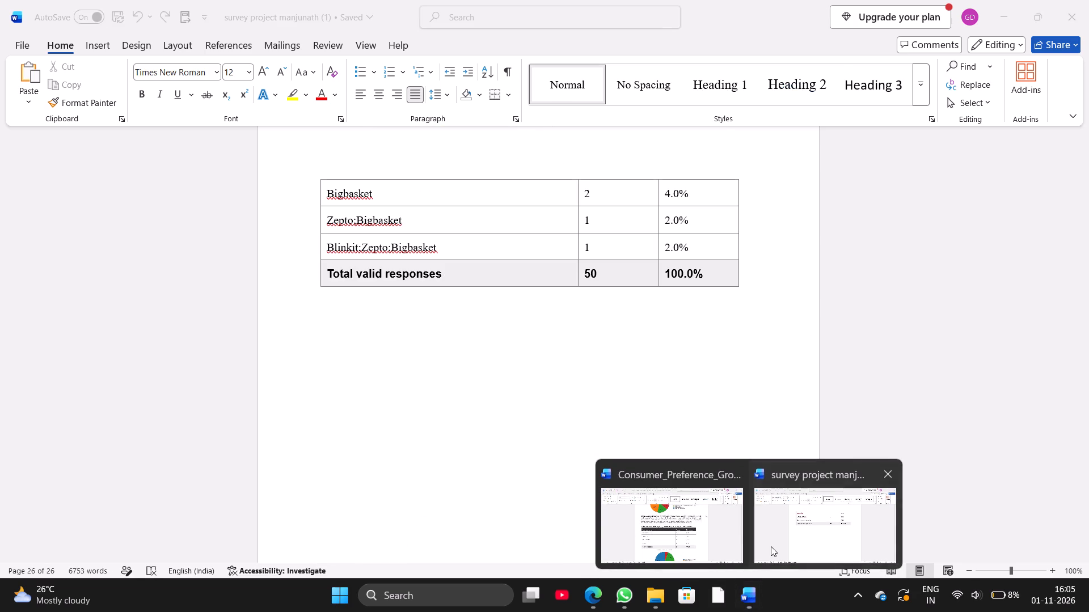
key(ctrl+v)
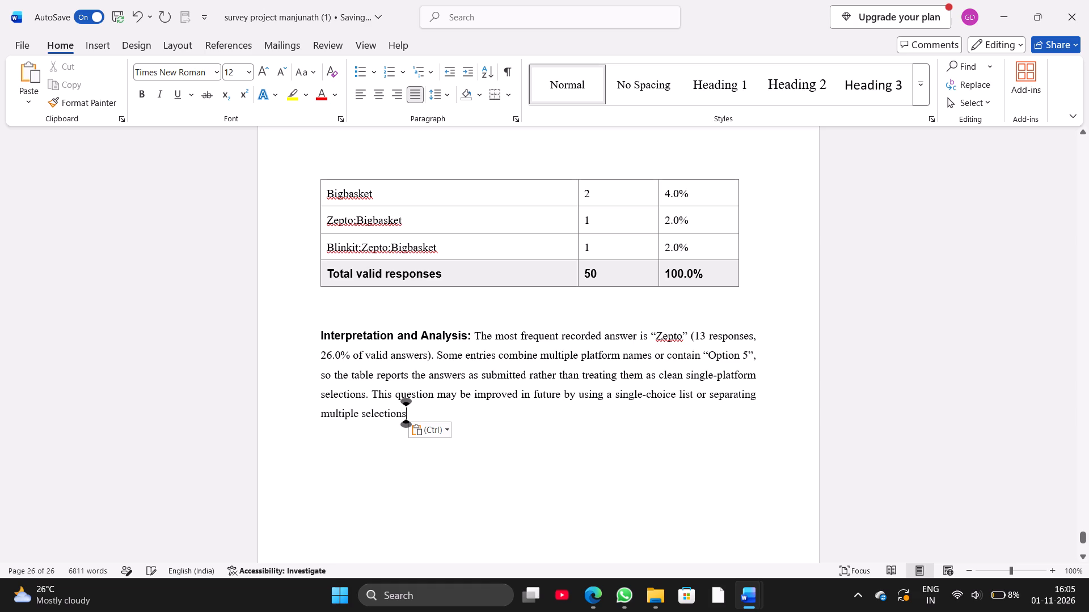
Close the survey project document after checking the end of its last page.
scroll(725, 475, down, 2)
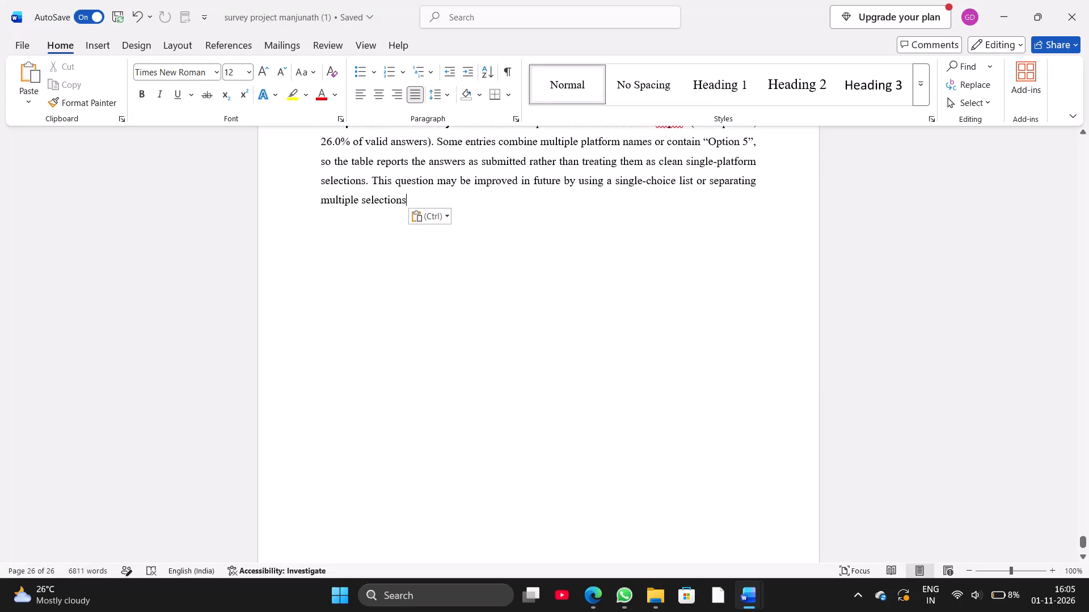
click(1088, 0)
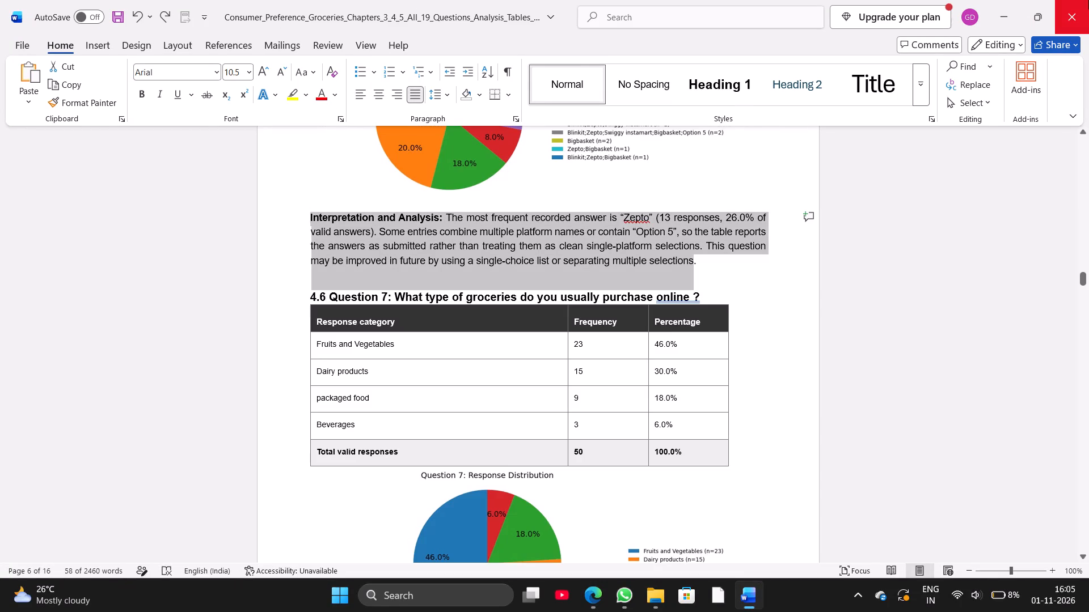
Close the Consumer Preference groceries report and choose to save its changes in the Downloads folder.
click(1088, 0)
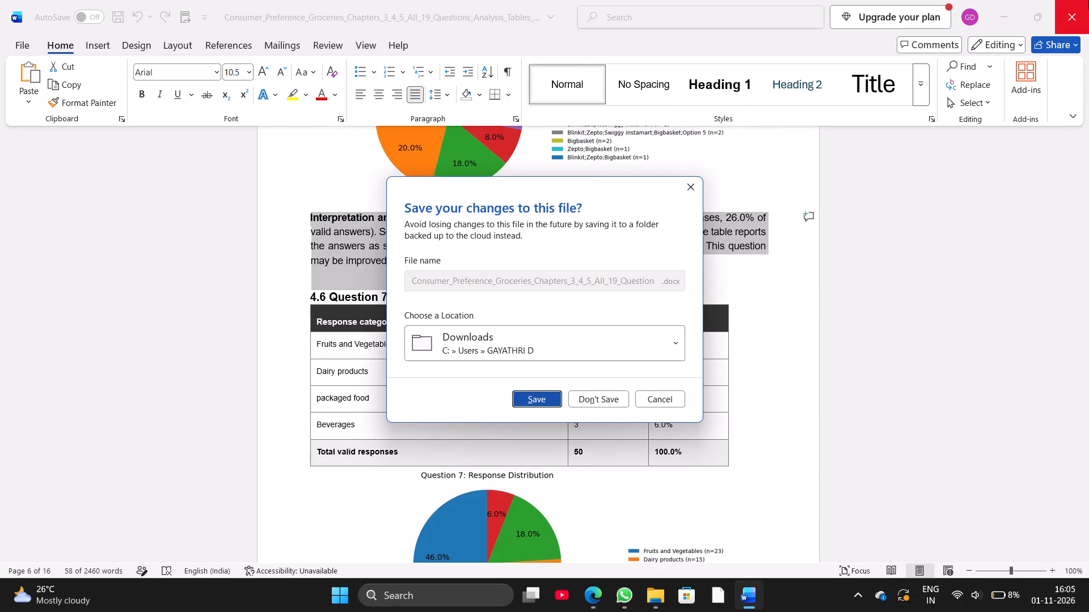
click(537, 398)
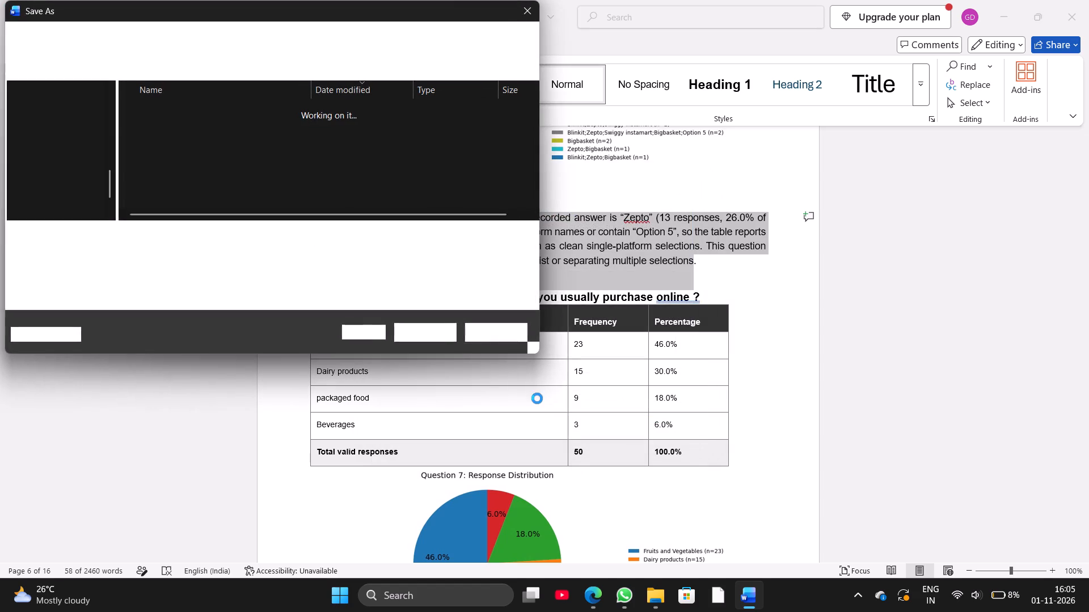